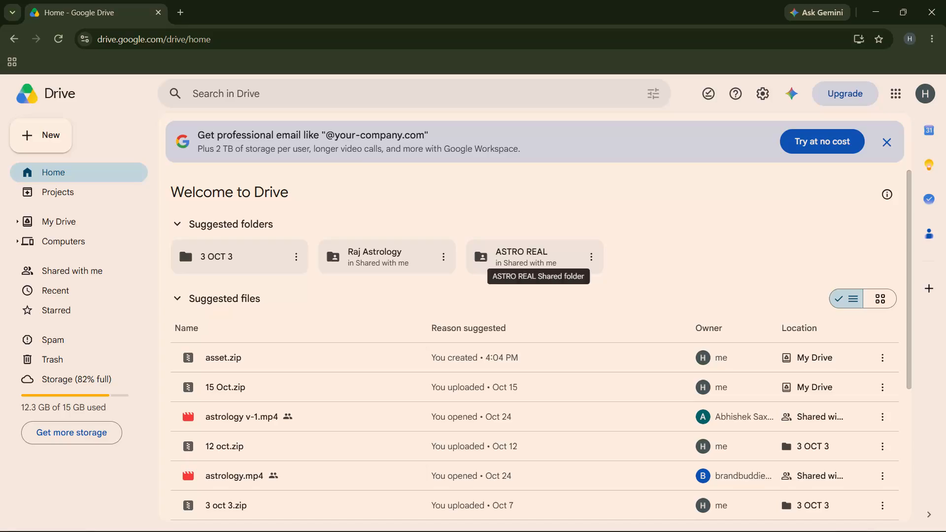
# Close the Google Drive browser window and the Desktop folder window, returning to the 1027 video project in CapCut.
pyautogui.click(926, 0)
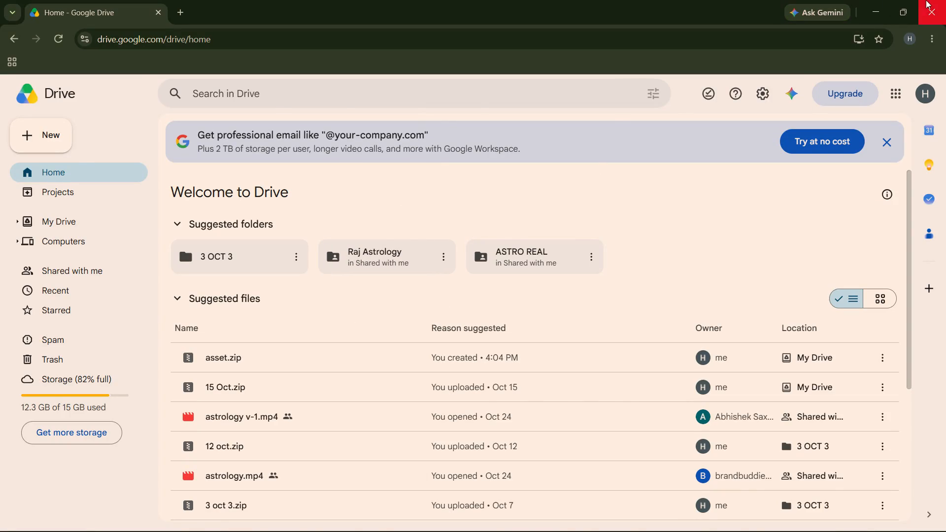
pyautogui.click(945, 0)
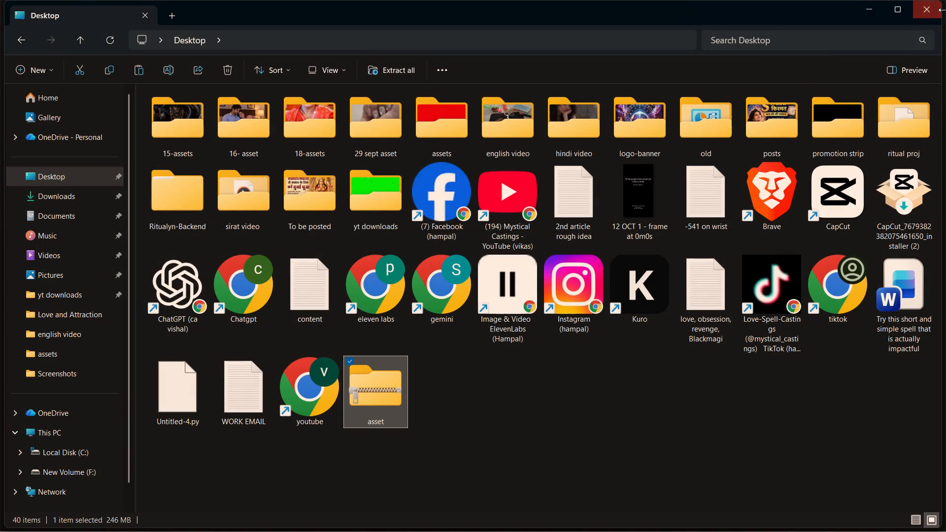
pyautogui.click(944, 10)
pyautogui.click(938, 6)
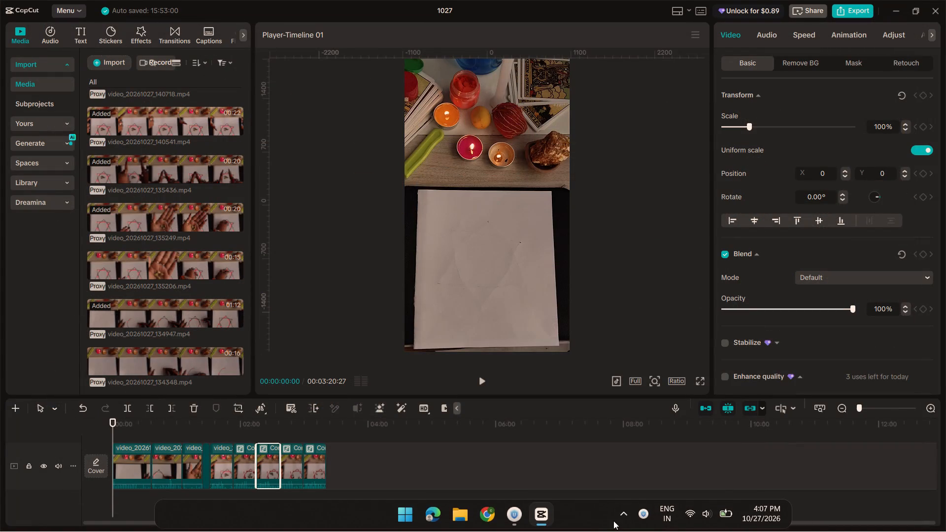
# Show the hidden system tray icons.
pyautogui.click(614, 521)
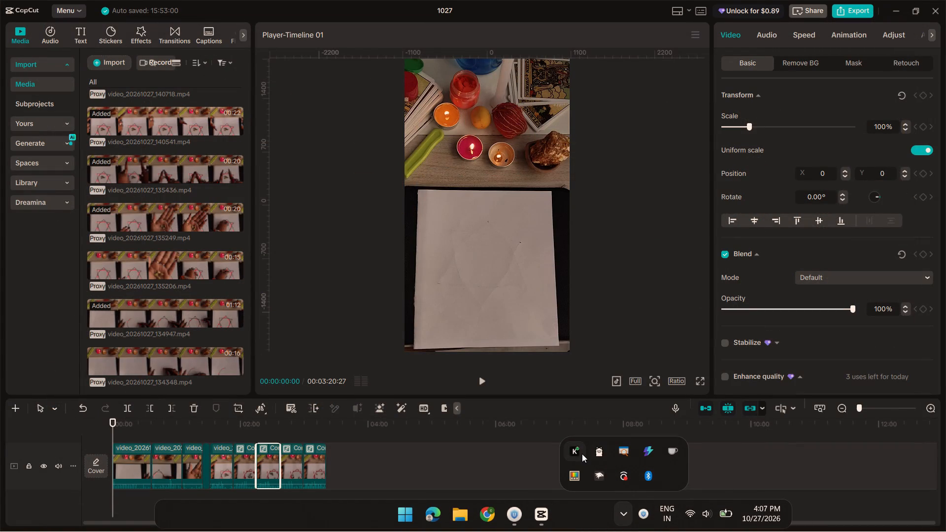
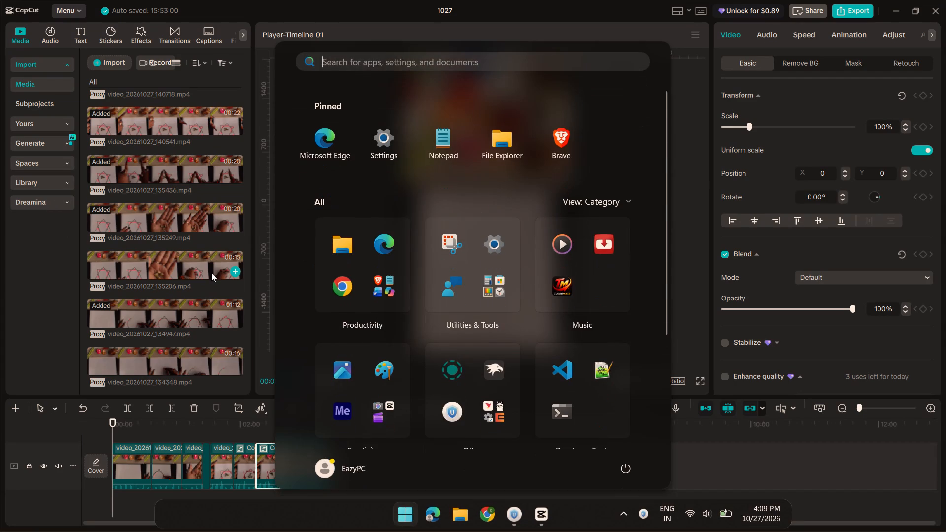
# Review the compound clips in the later part of the timeline by scrubbing back and forth up to the end.
pyautogui.click(271, 419)
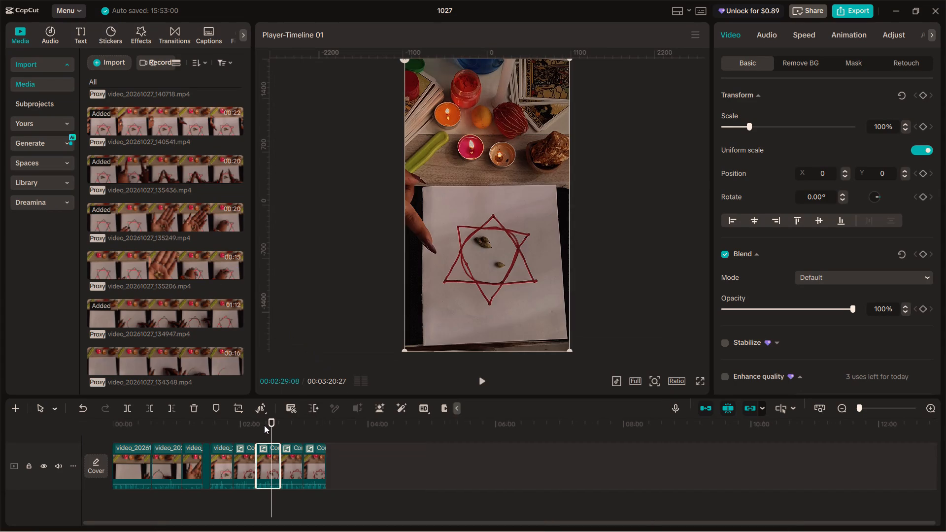
pyautogui.press('space')
pyautogui.moveTo(275, 427); pyautogui.dragTo(281, 425)
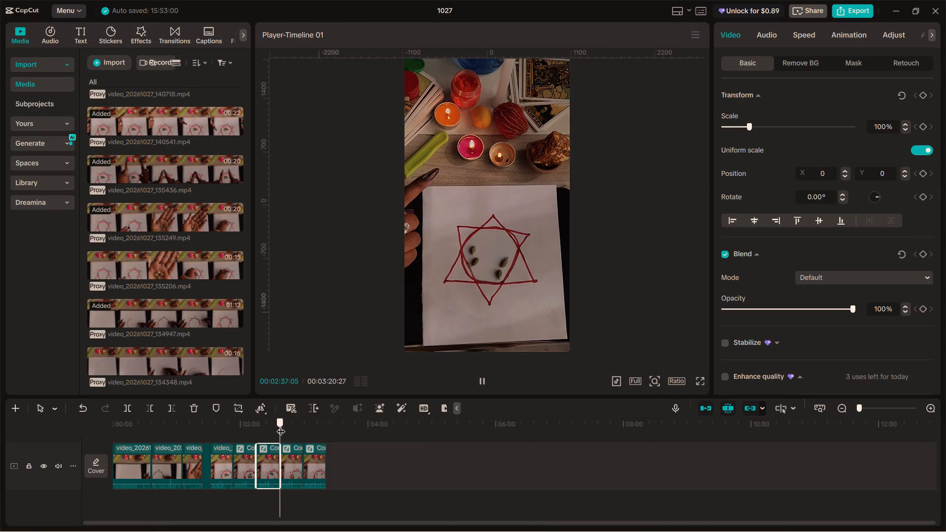
pyautogui.moveTo(281, 425); pyautogui.dragTo(324, 425)
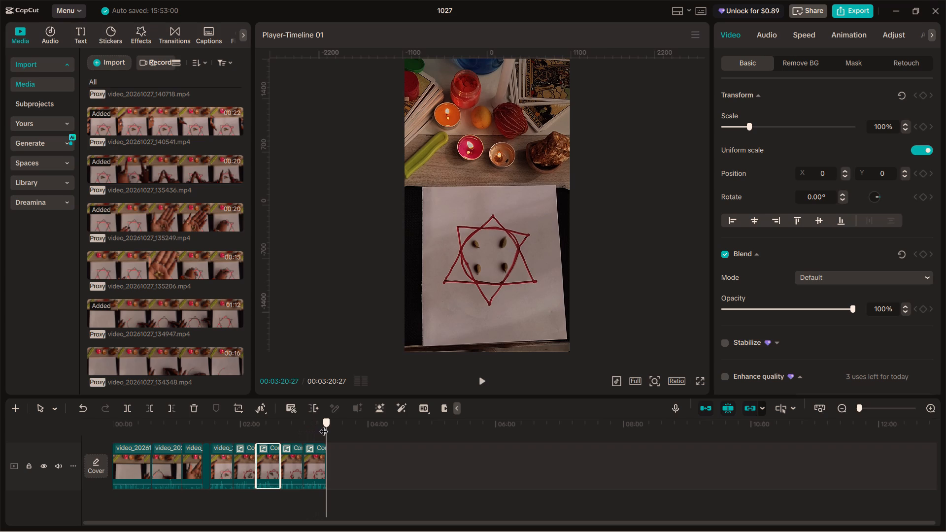
pyautogui.moveTo(324, 425); pyautogui.dragTo(300, 427)
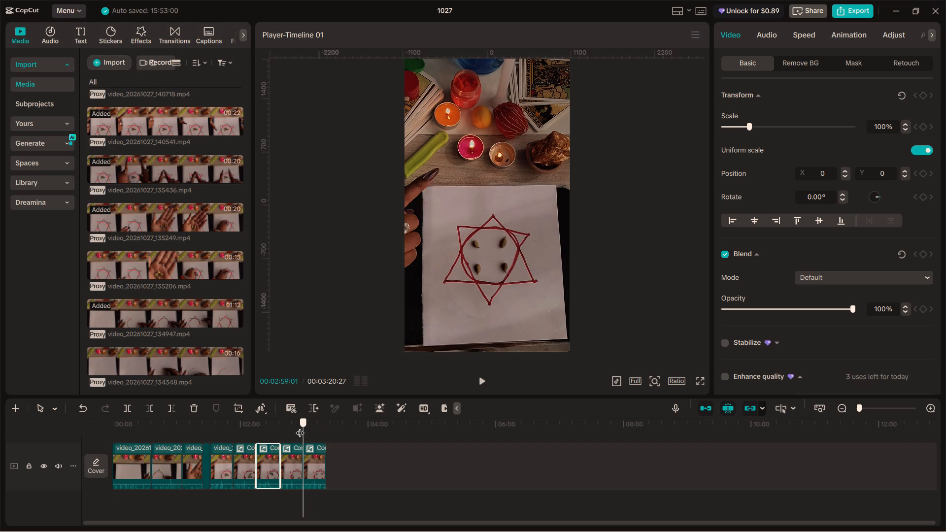
pyautogui.moveTo(300, 427); pyautogui.dragTo(297, 425)
pyautogui.moveTo(297, 425); pyautogui.dragTo(309, 424)
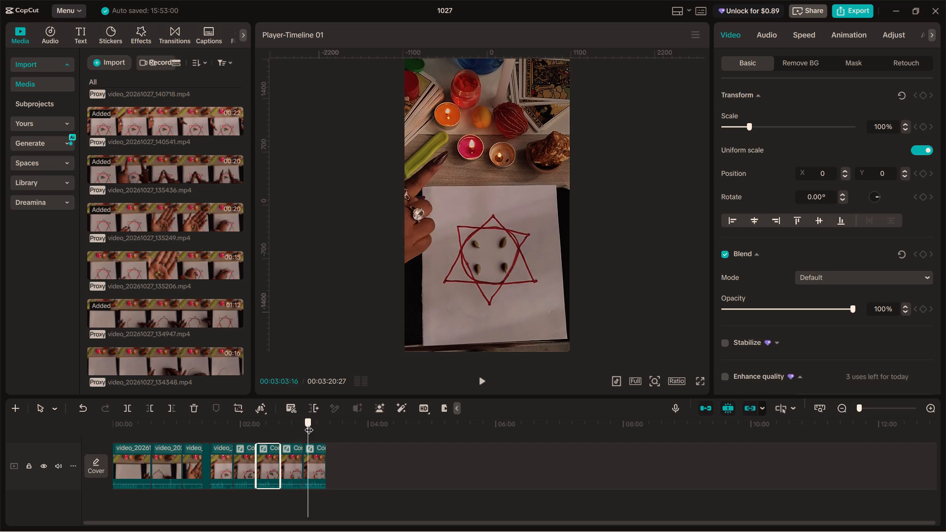
pyautogui.moveTo(309, 424); pyautogui.dragTo(316, 428)
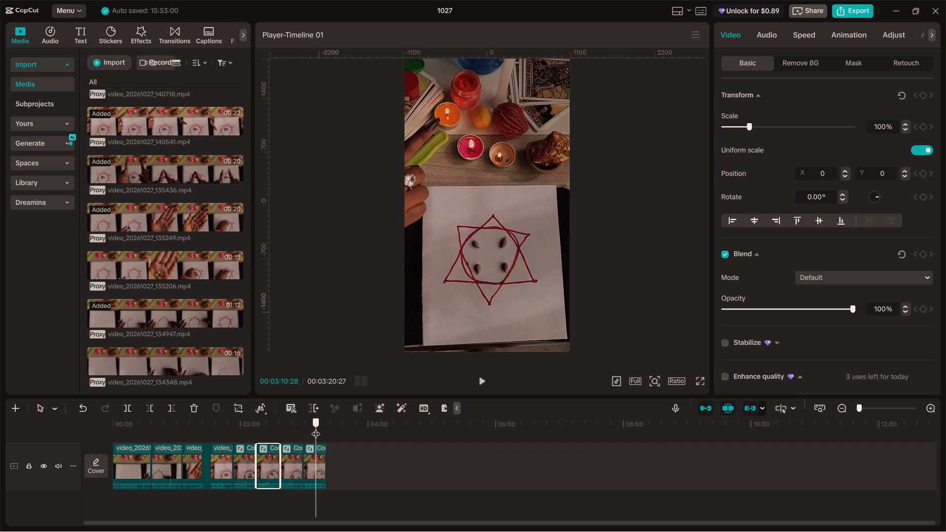
pyautogui.moveTo(316, 428); pyautogui.dragTo(297, 427)
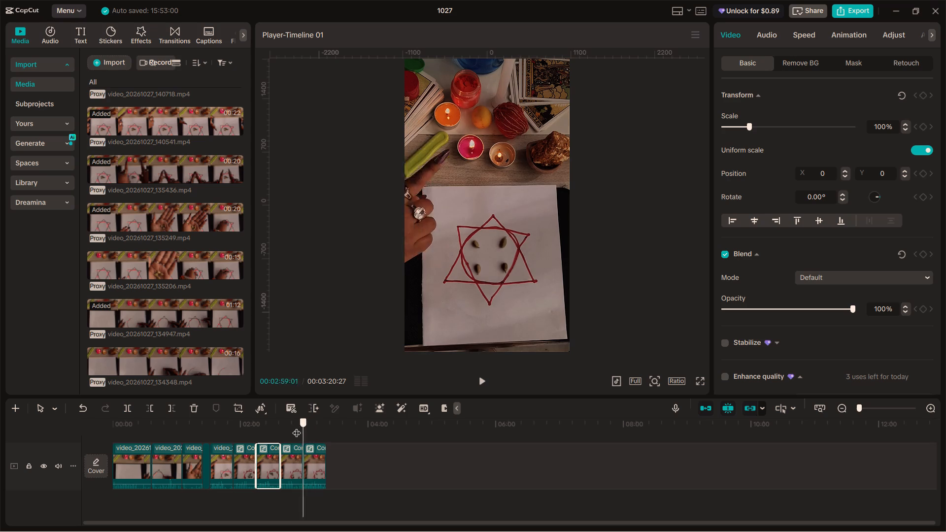
pyautogui.moveTo(297, 427); pyautogui.dragTo(270, 414)
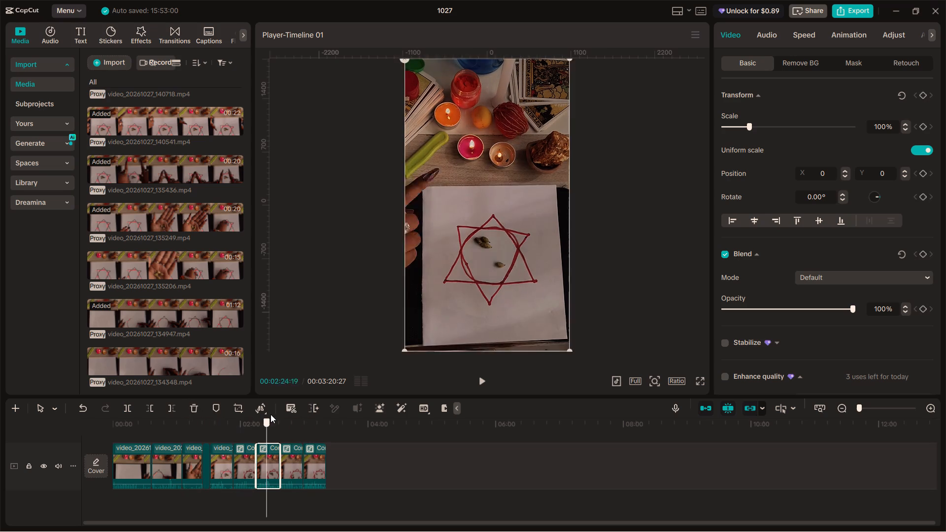
pyautogui.moveTo(270, 414); pyautogui.dragTo(322, 423)
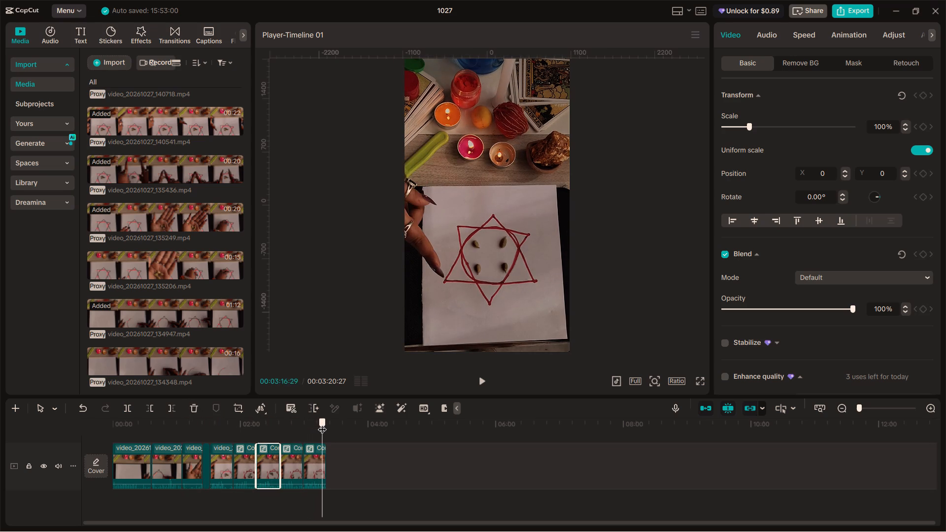
pyautogui.moveTo(322, 423); pyautogui.dragTo(293, 415)
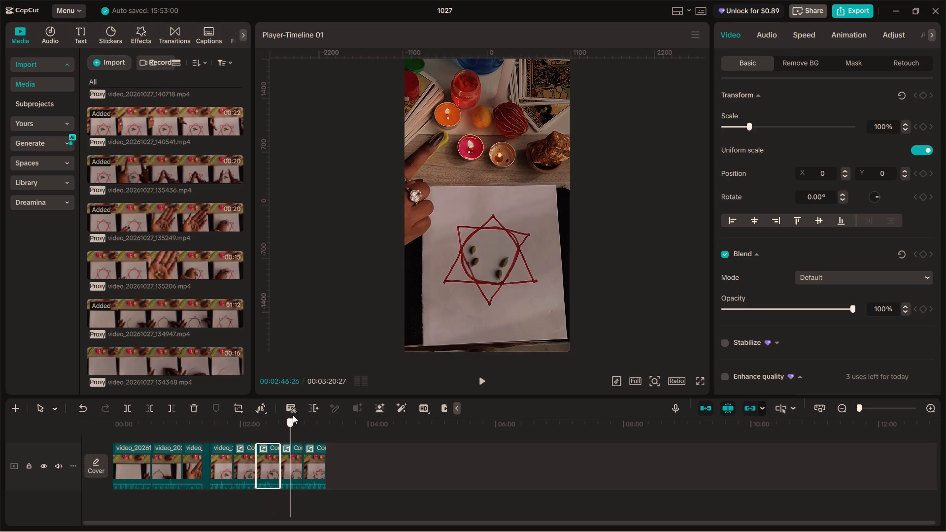
pyautogui.moveTo(293, 415); pyautogui.dragTo(275, 412)
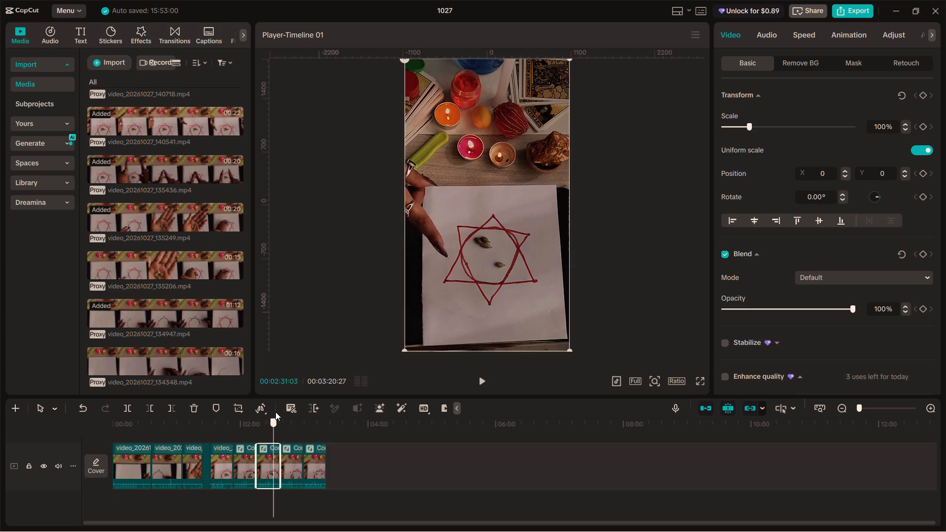
pyautogui.moveTo(275, 412); pyautogui.dragTo(308, 412)
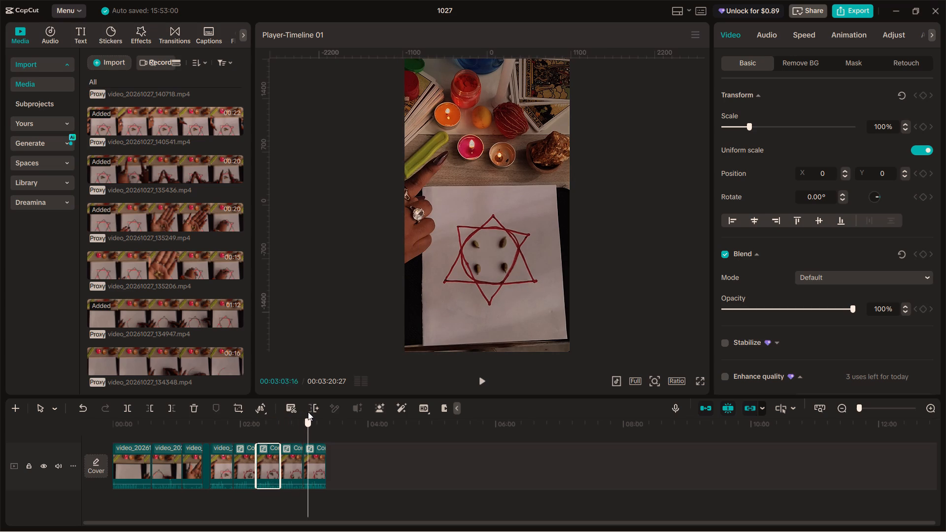
pyautogui.moveTo(308, 412); pyautogui.dragTo(326, 413)
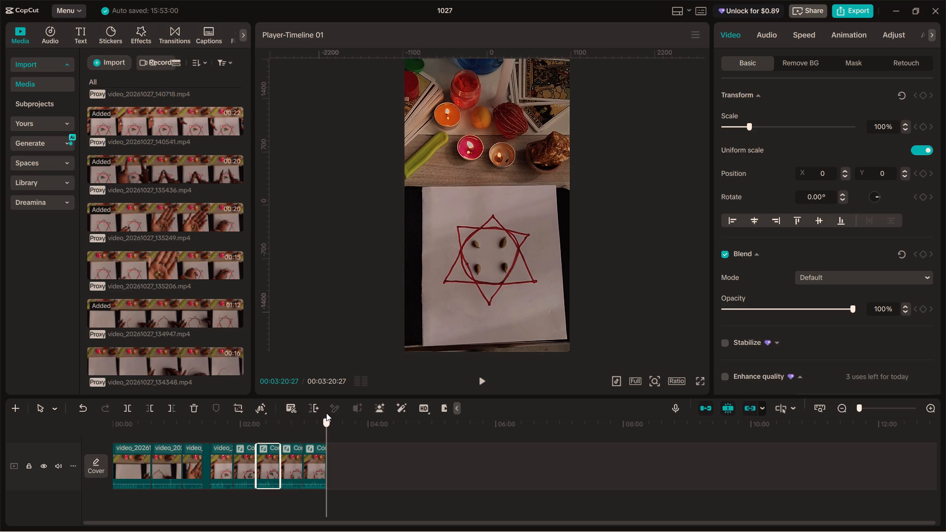
pyautogui.moveTo(326, 413); pyautogui.dragTo(261, 420)
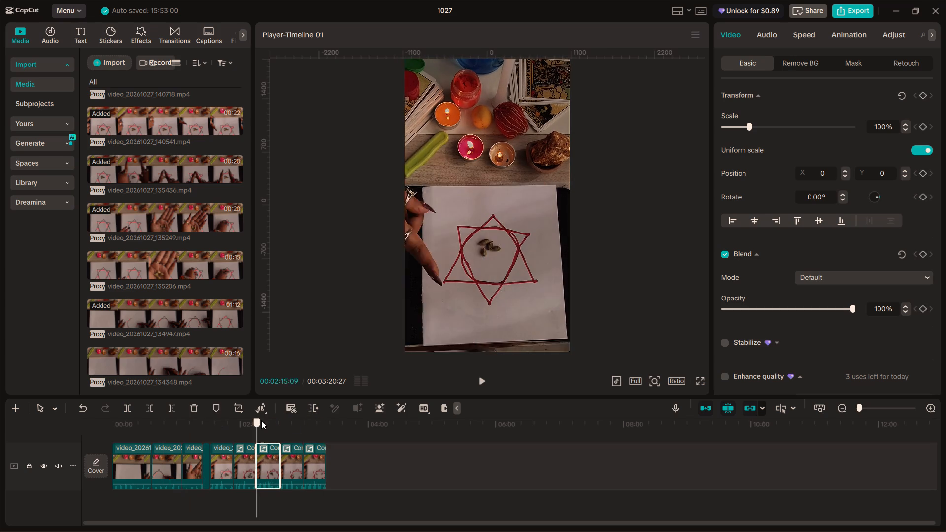
pyautogui.moveTo(261, 420); pyautogui.dragTo(274, 437)
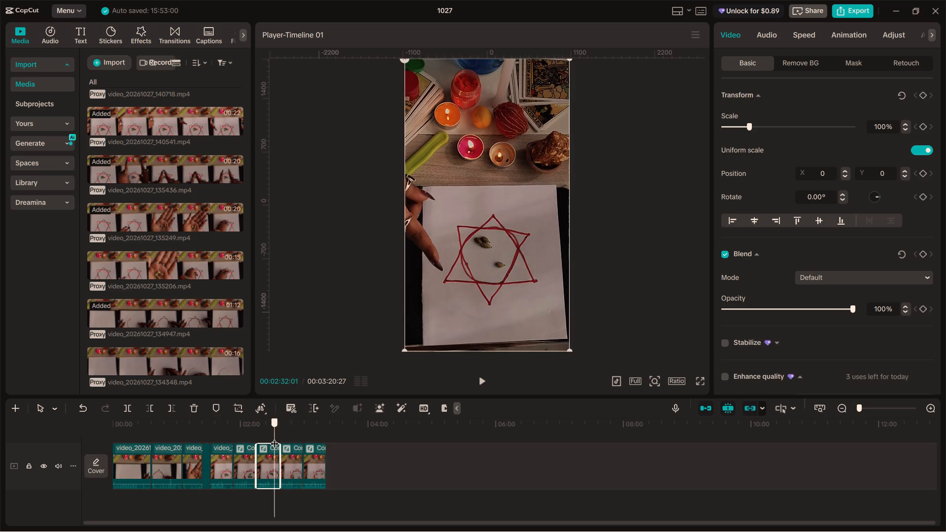
pyautogui.moveTo(274, 437); pyautogui.dragTo(347, 436)
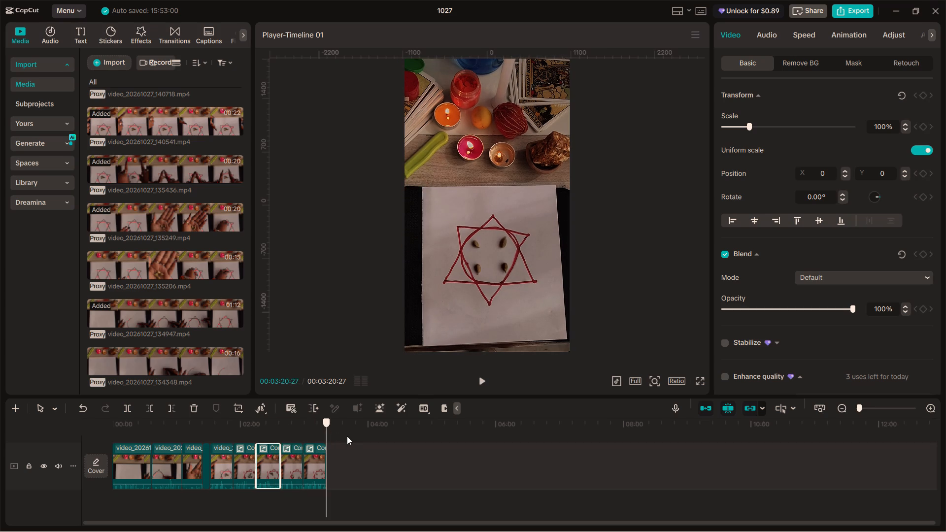
pyautogui.moveTo(347, 436); pyautogui.dragTo(386, 437)
pyautogui.click(372, 450)
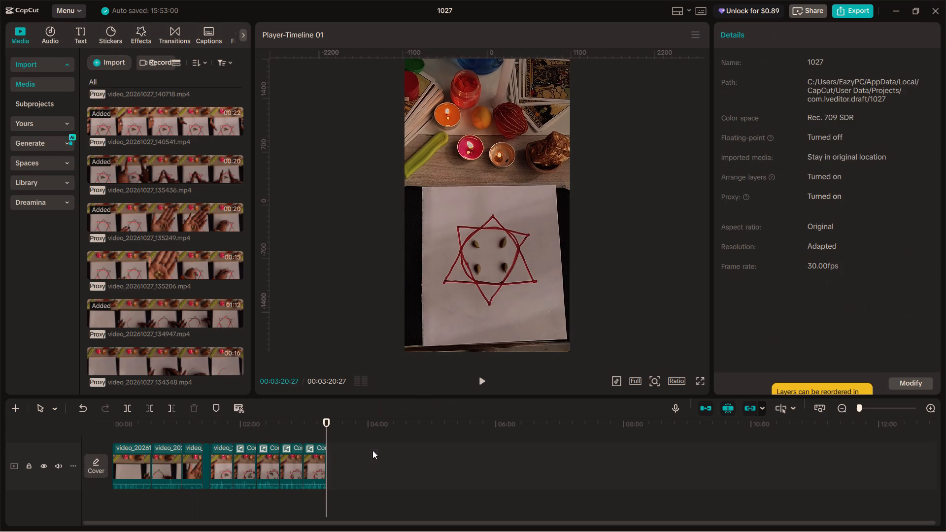
# Return the playhead to the start of the timeline and briefly play the opening clip.
pyautogui.moveTo(328, 427); pyautogui.dragTo(55, 422)
pyautogui.press('space')
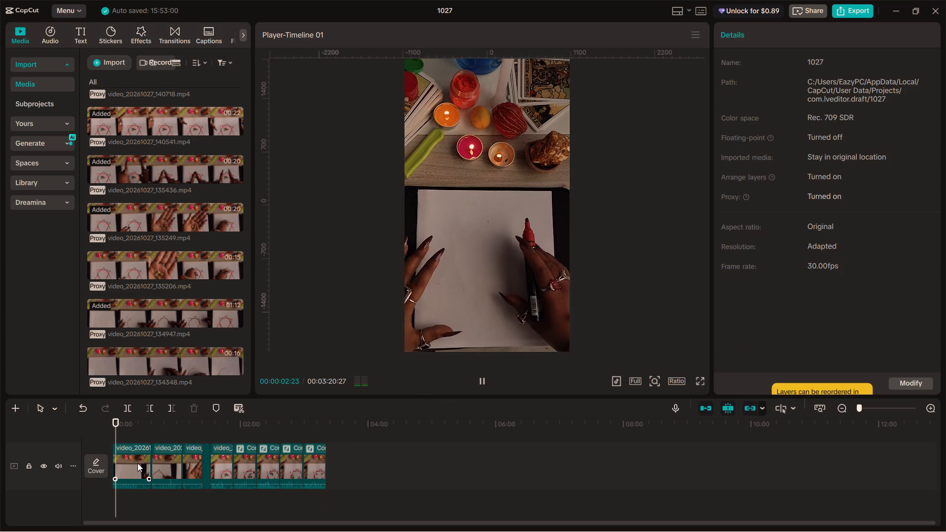
pyautogui.press('space')
# Combine all the clips on the timeline track into a single compound clip.
pyautogui.moveTo(350, 469); pyautogui.dragTo(137, 455)
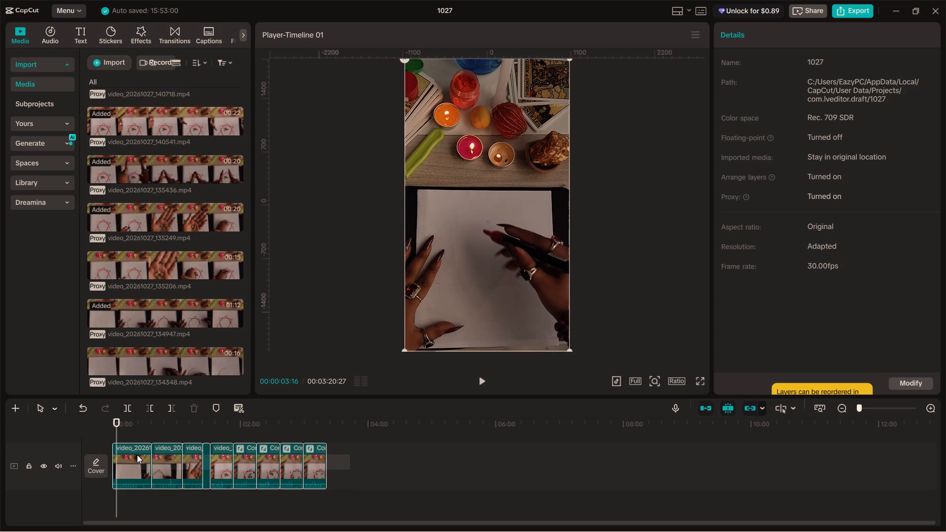
pyautogui.moveTo(137, 455); pyautogui.dragTo(249, 460)
pyautogui.moveTo(249, 460); pyautogui.dragTo(358, 462)
pyautogui.keyDown('ctrl'); pyautogui.scroll(-4, 368, 463); pyautogui.keyUp('ctrl')
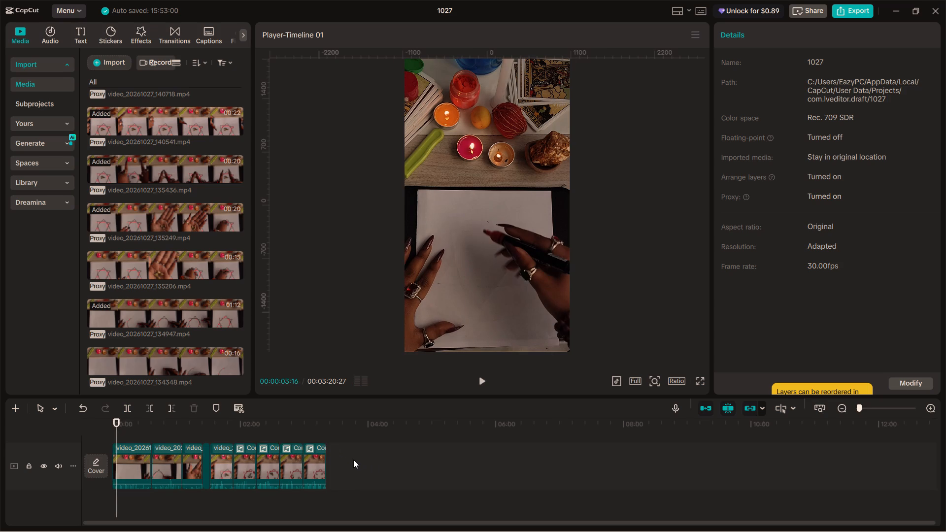
pyautogui.keyDown('ctrl'); pyautogui.scroll(13, 353, 460); pyautogui.keyUp('ctrl')
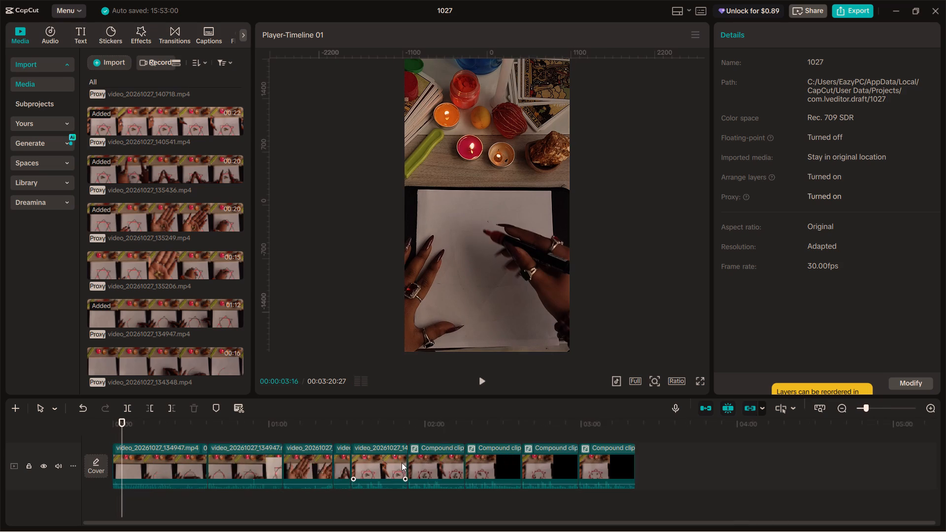
pyautogui.keyDown('ctrl'); pyautogui.scroll(-3, 448, 465); pyautogui.keyUp('ctrl')
pyautogui.moveTo(548, 473); pyautogui.dragTo(335, 466)
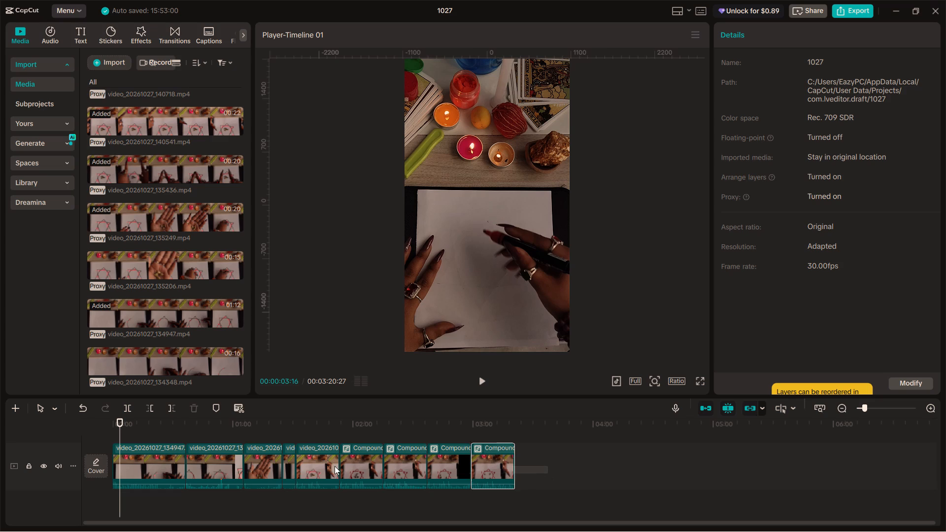
pyautogui.moveTo(335, 466); pyautogui.dragTo(129, 461)
pyautogui.rightClick(225, 462)
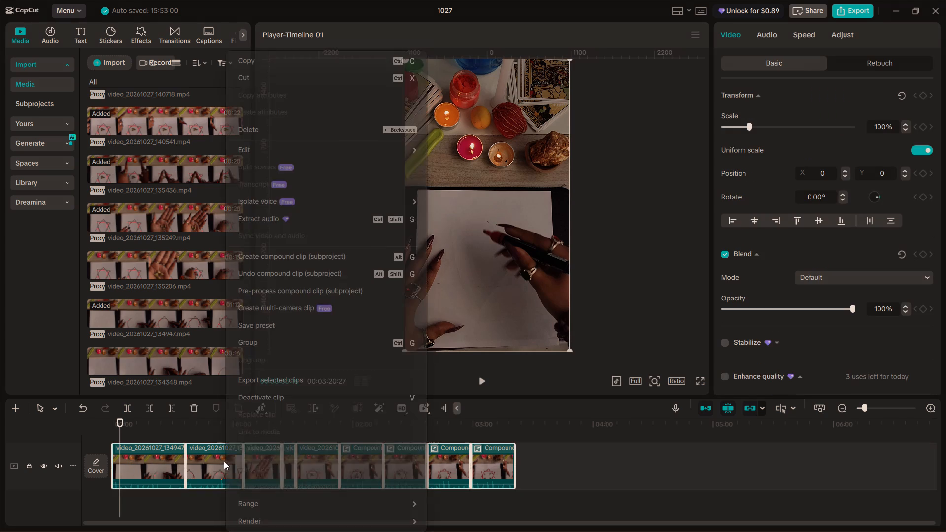
pyautogui.click(256, 254)
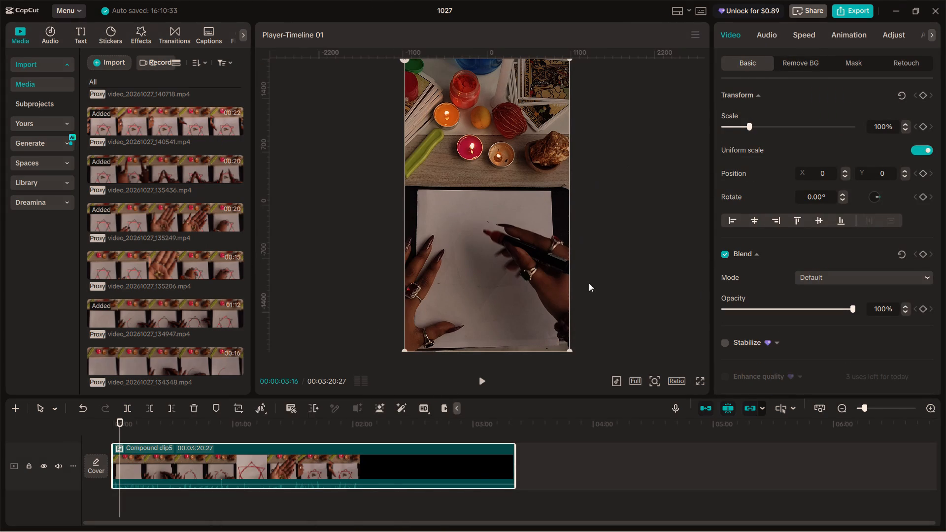
# Speed up the new compound clip to 2.00x by shortening it on the timeline.
pyautogui.click(792, 20)
pyautogui.click(796, 42)
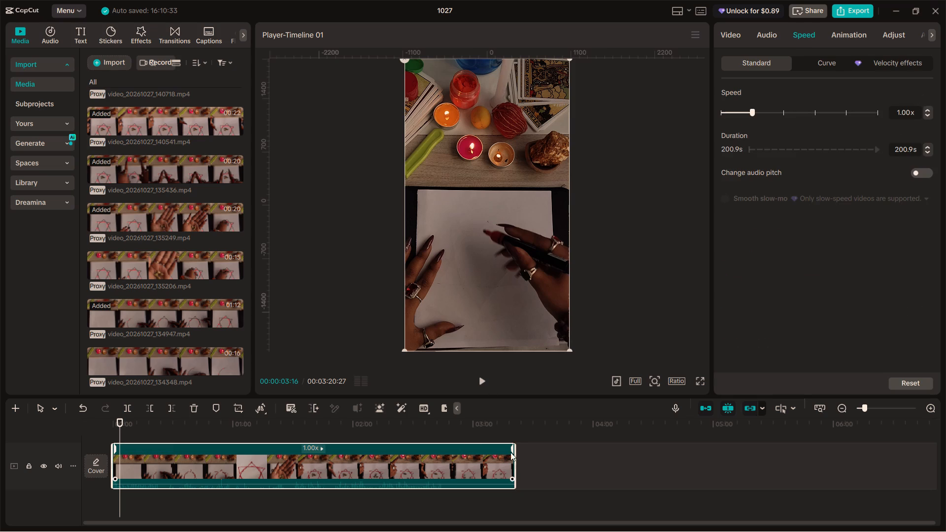
pyautogui.moveTo(512, 449); pyautogui.dragTo(373, 460)
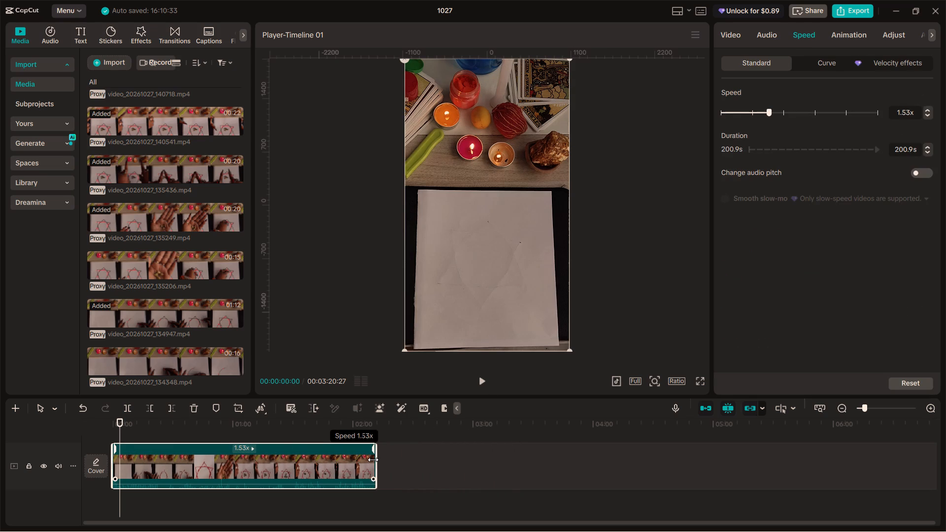
pyautogui.moveTo(373, 460); pyautogui.dragTo(350, 439)
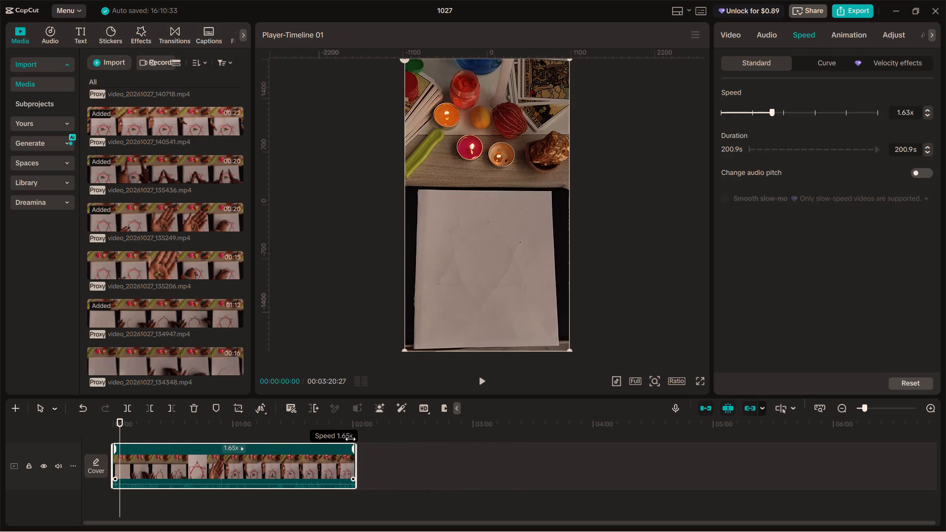
pyautogui.moveTo(350, 439); pyautogui.dragTo(311, 408)
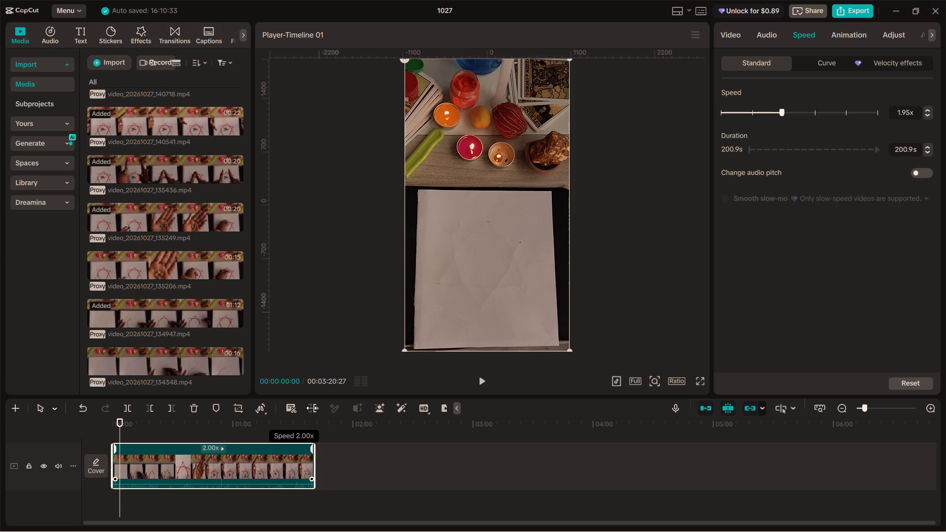
pyautogui.moveTo(311, 408); pyautogui.dragTo(311, 405)
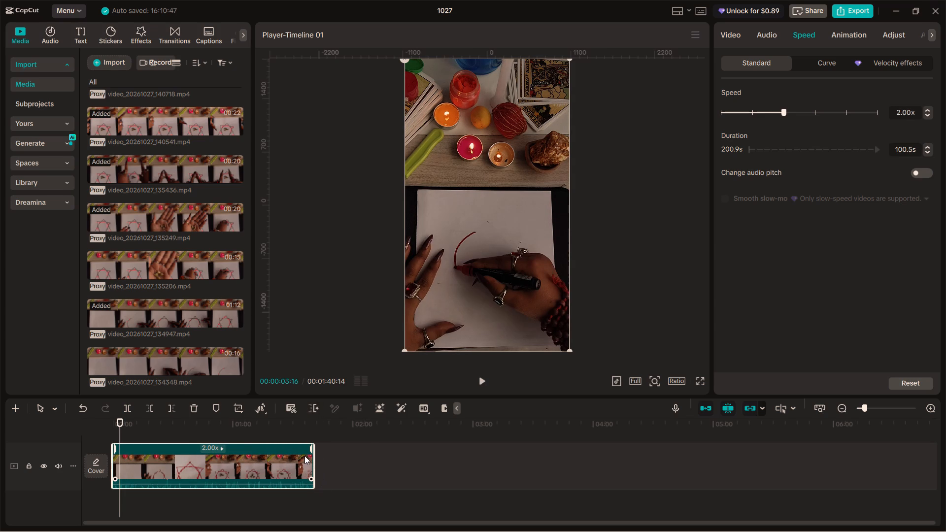
# Play a few seconds of the sped-up compound clip to check its pace.
pyautogui.press('space')
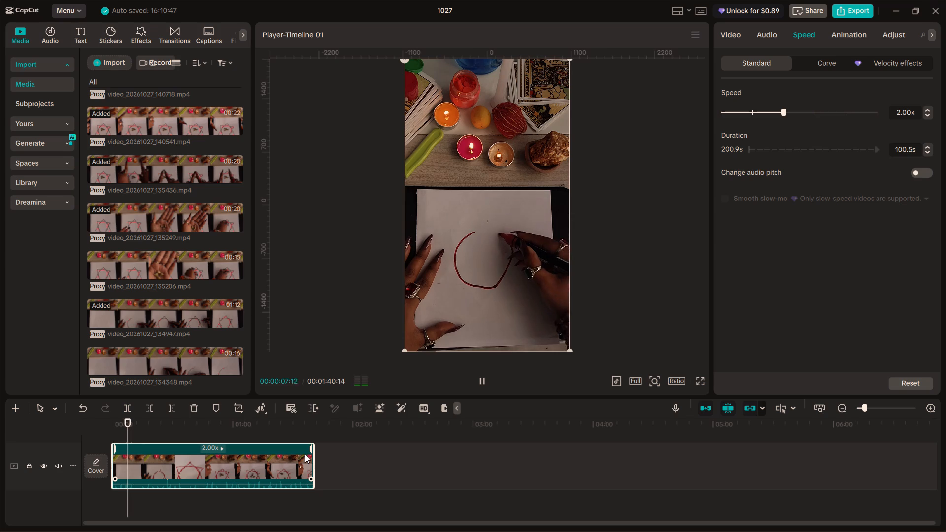
pyautogui.press('space')
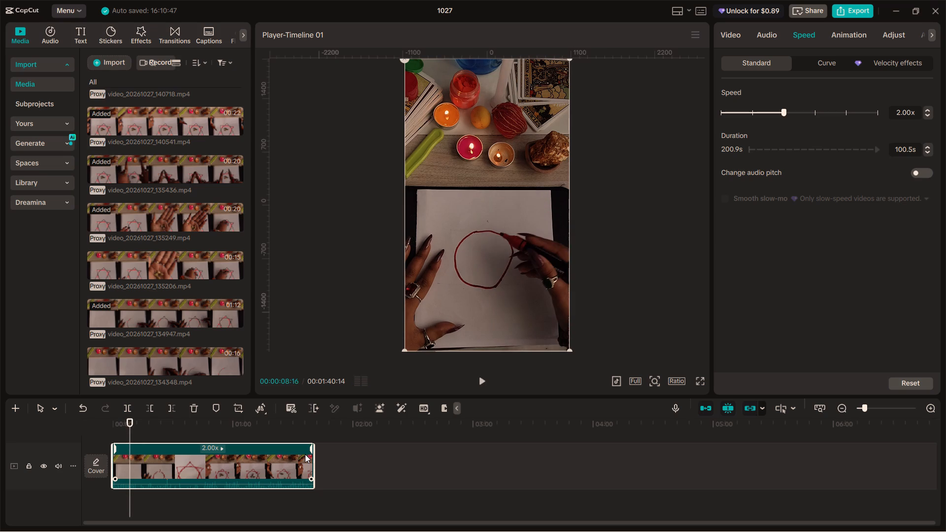
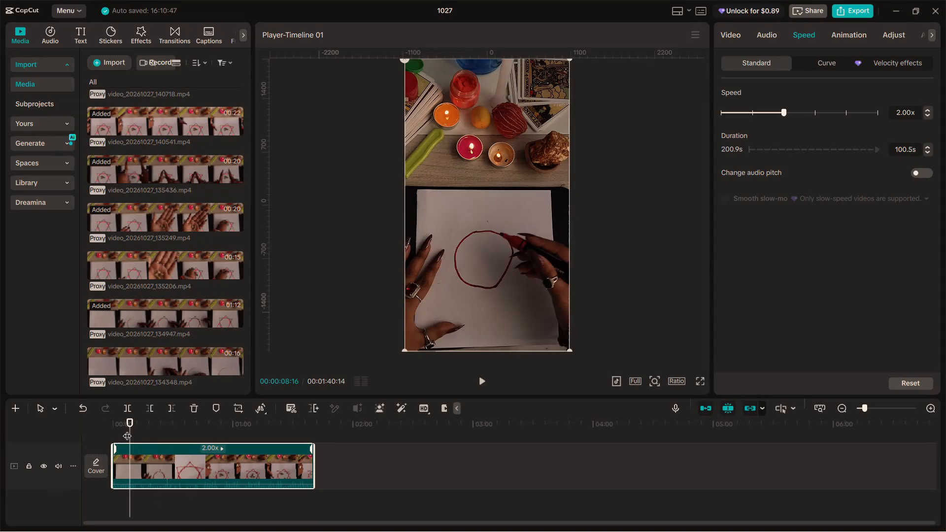
# Play the sped-up compound clip from the start of the timeline through the finished star drawing.
pyautogui.moveTo(127, 430); pyautogui.dragTo(124, 428)
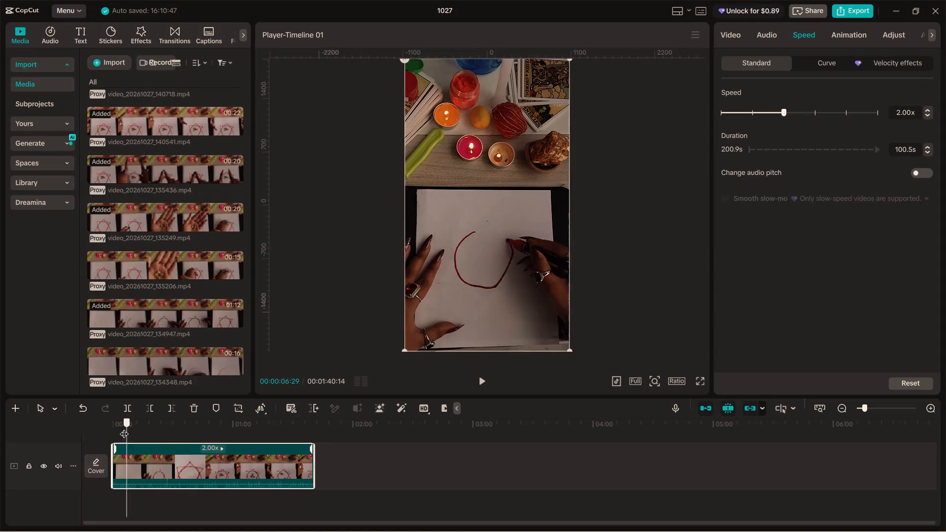
pyautogui.moveTo(124, 428); pyautogui.dragTo(110, 421)
pyautogui.press('space')
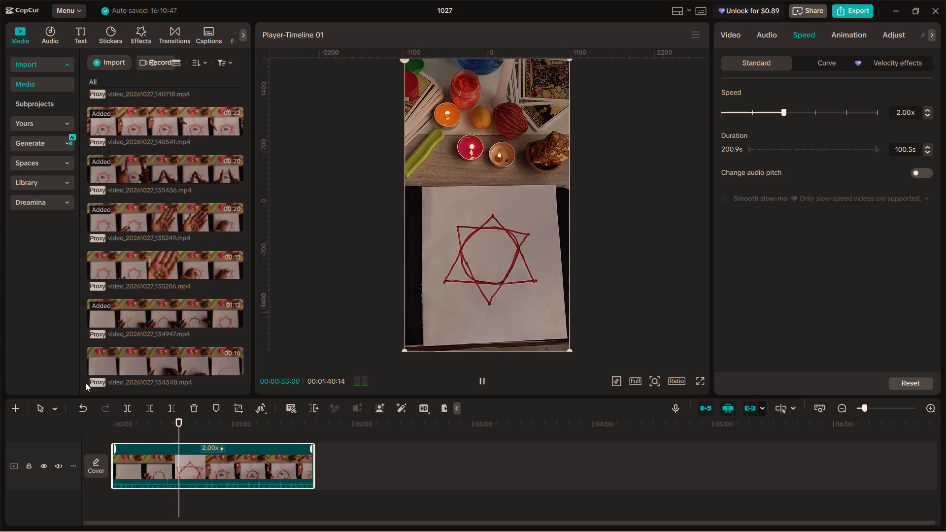
pyautogui.press('space')
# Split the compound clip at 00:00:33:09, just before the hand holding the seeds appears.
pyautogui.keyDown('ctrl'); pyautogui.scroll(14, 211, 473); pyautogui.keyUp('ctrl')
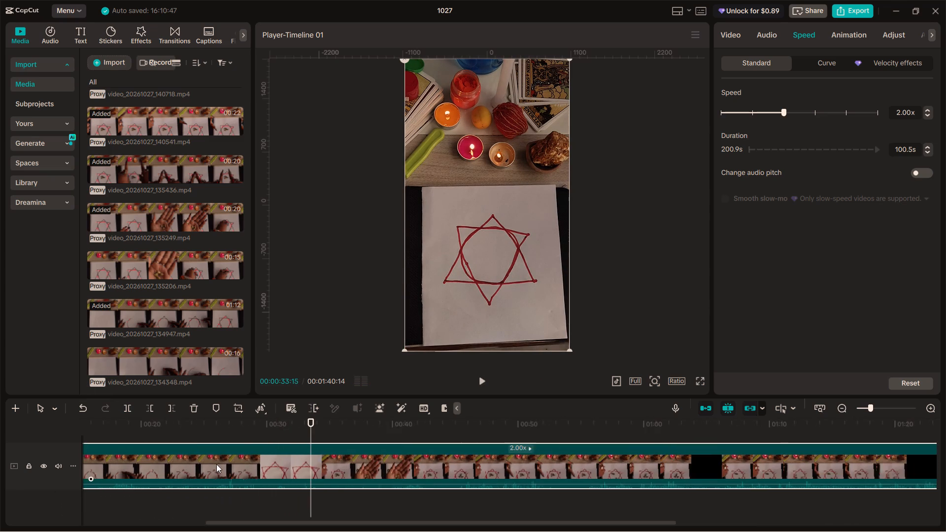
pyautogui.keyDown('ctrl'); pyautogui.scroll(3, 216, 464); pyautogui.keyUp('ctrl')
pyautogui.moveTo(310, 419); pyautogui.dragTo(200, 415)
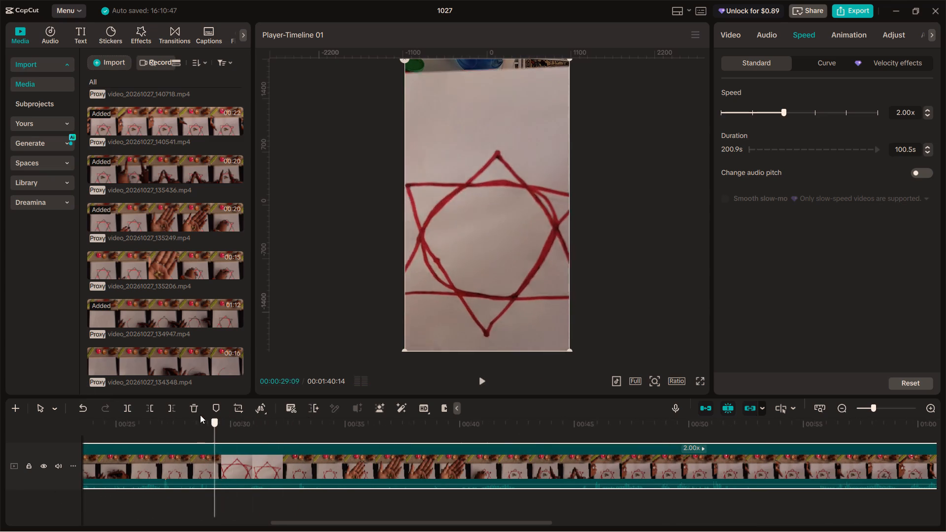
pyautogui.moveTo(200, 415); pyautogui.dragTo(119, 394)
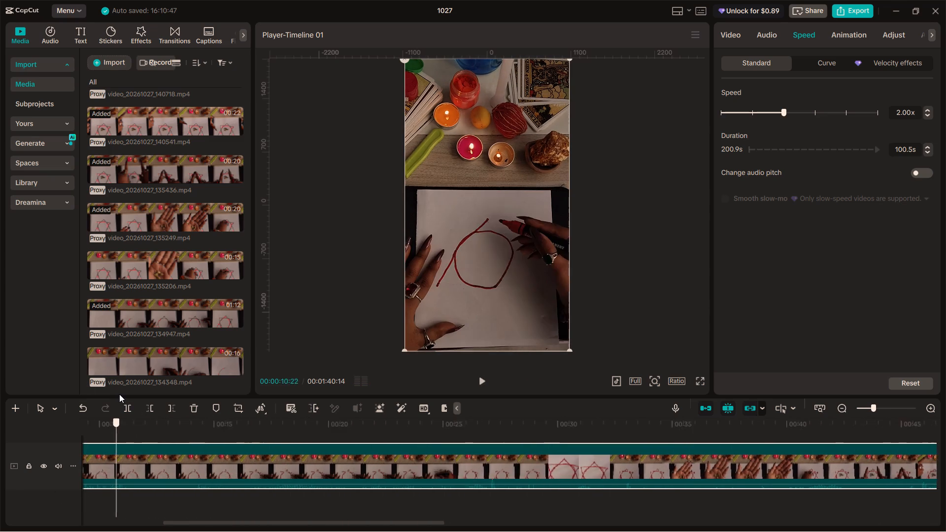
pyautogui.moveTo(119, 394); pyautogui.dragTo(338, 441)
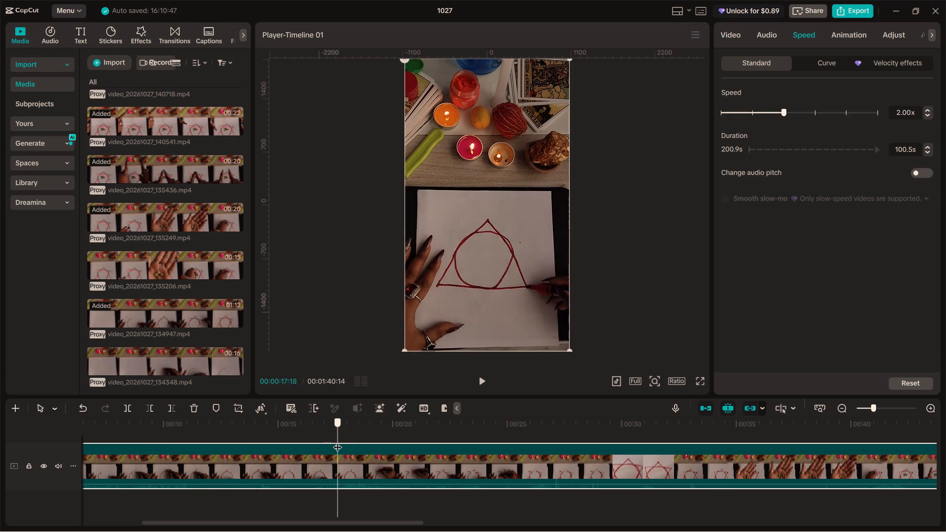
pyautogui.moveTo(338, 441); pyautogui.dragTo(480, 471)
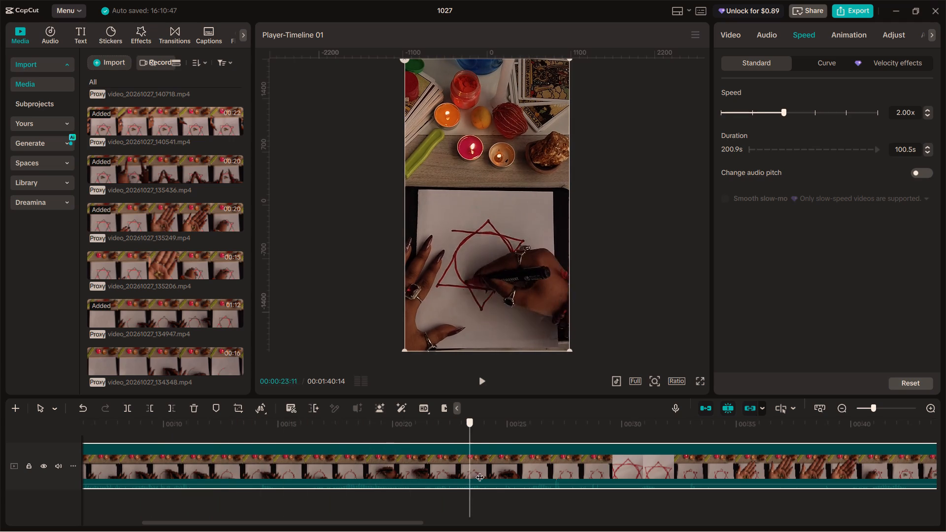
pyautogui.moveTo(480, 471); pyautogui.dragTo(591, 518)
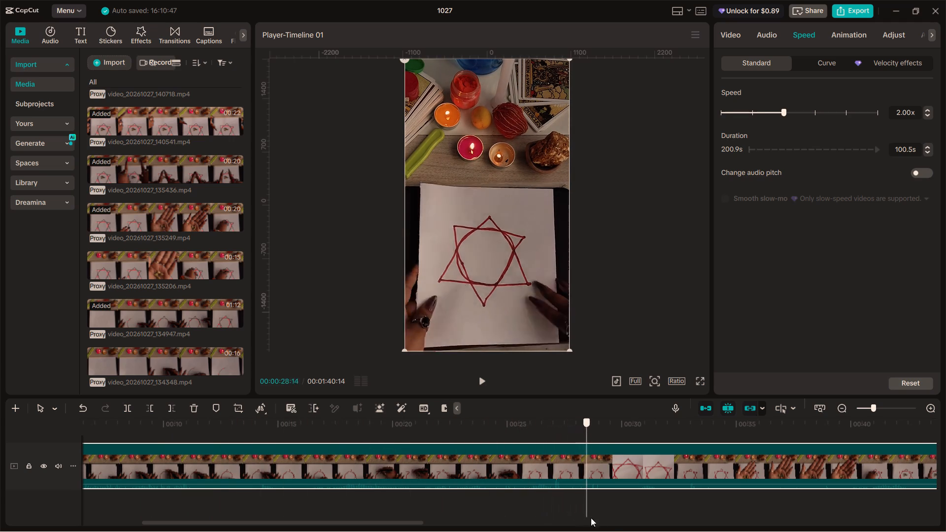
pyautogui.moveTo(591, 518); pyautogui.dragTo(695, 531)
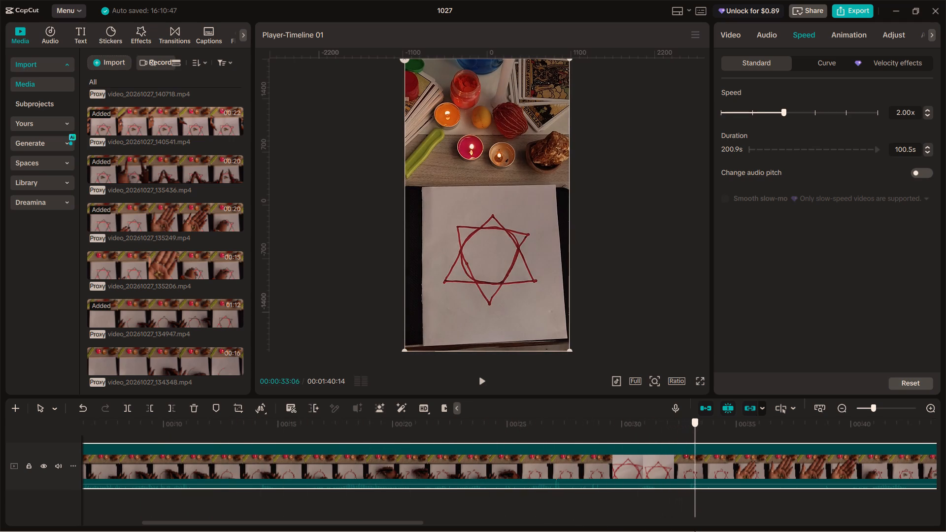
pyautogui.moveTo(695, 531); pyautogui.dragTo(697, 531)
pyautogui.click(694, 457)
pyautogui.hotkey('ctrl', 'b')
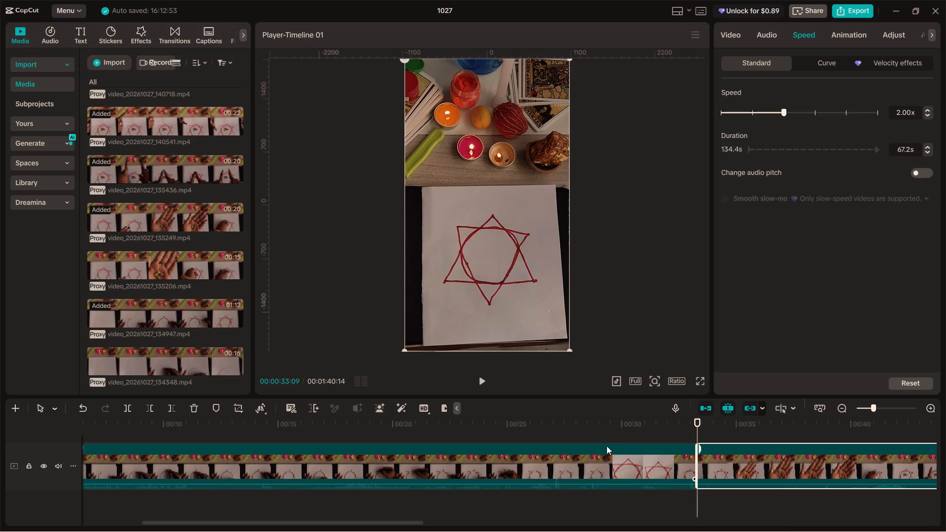
# Step through the footage on both sides of the cut to examine where the drawing shots end.
pyautogui.keyDown('ctrl'); pyautogui.scroll(-9, 608, 449); pyautogui.keyUp('ctrl')
pyautogui.keyDown('ctrl'); pyautogui.scroll(-3, 441, 462); pyautogui.keyUp('ctrl')
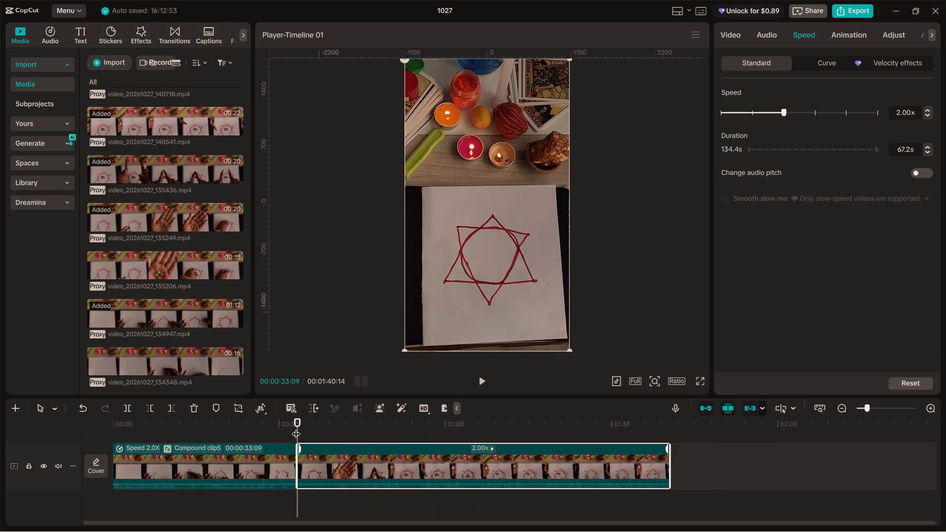
pyautogui.hotkey('shift', 'Right')
pyautogui.hotkey('shift', 'Right')
pyautogui.hotkey('shift', 'Right')
pyautogui.hotkey('shift', 'Right')
pyautogui.hotkey('shift', 'Right')
pyautogui.hotkey('shift', 'Right')
pyautogui.hotkey('shift', 'Right')
pyautogui.hotkey('shift', 'Right')
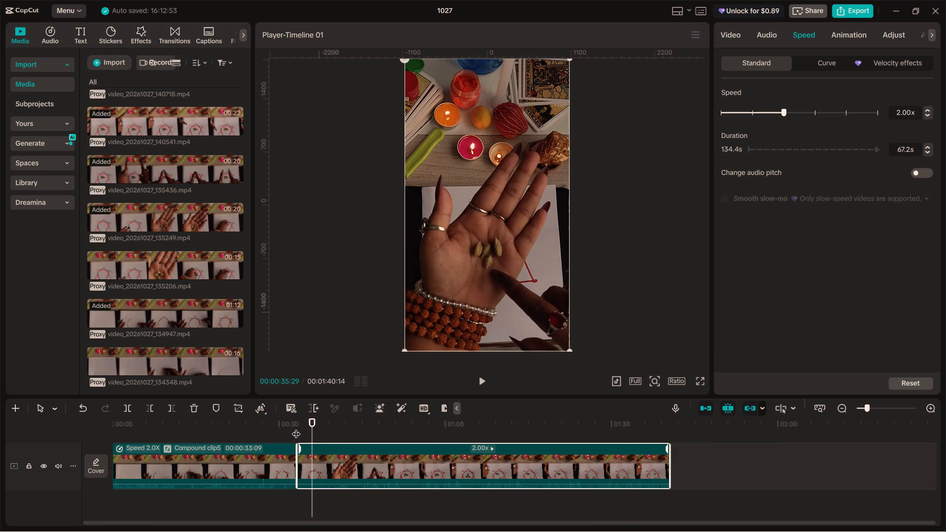
pyautogui.hotkey('shift', 'Left')
pyautogui.hotkey('shift', 'Left')
pyautogui.hotkey('shift', 'Left')
pyautogui.hotkey('shift', 'Left')
pyautogui.hotkey('shift', 'Left')
pyautogui.hotkey('shift', 'Left')
pyautogui.hotkey('shift', 'Left')
pyautogui.hotkey('shift', 'Left')
pyautogui.hotkey('shift', 'Left')
pyautogui.hotkey('shift', 'Left')
pyautogui.hotkey('shift', 'Left')
pyautogui.hotkey('shift', 'Left')
pyautogui.hotkey('shift', 'Left')
pyautogui.hotkey('shift', 'Left')
pyautogui.hotkey('shift', 'Left')
pyautogui.hotkey('shift', 'Left')
pyautogui.hotkey('shift', 'Left')
pyautogui.hotkey('shift', 'Left')
pyautogui.hotkey('shift', 'Left')
pyautogui.hotkey('shift', 'Left')
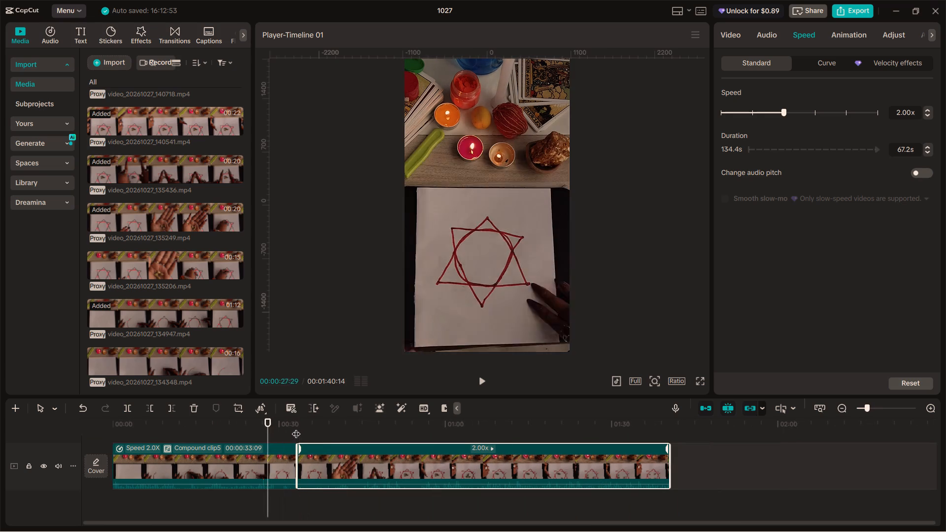
pyautogui.hotkey('shift', 'Left')
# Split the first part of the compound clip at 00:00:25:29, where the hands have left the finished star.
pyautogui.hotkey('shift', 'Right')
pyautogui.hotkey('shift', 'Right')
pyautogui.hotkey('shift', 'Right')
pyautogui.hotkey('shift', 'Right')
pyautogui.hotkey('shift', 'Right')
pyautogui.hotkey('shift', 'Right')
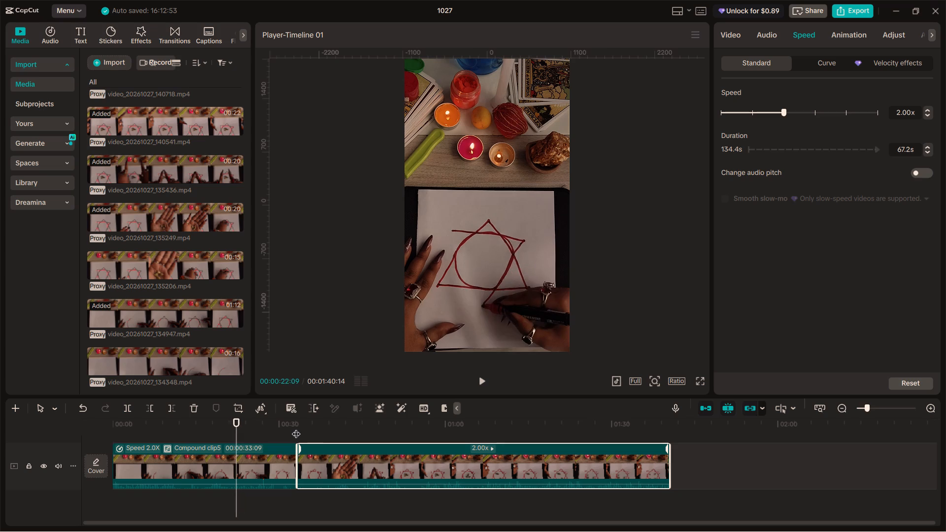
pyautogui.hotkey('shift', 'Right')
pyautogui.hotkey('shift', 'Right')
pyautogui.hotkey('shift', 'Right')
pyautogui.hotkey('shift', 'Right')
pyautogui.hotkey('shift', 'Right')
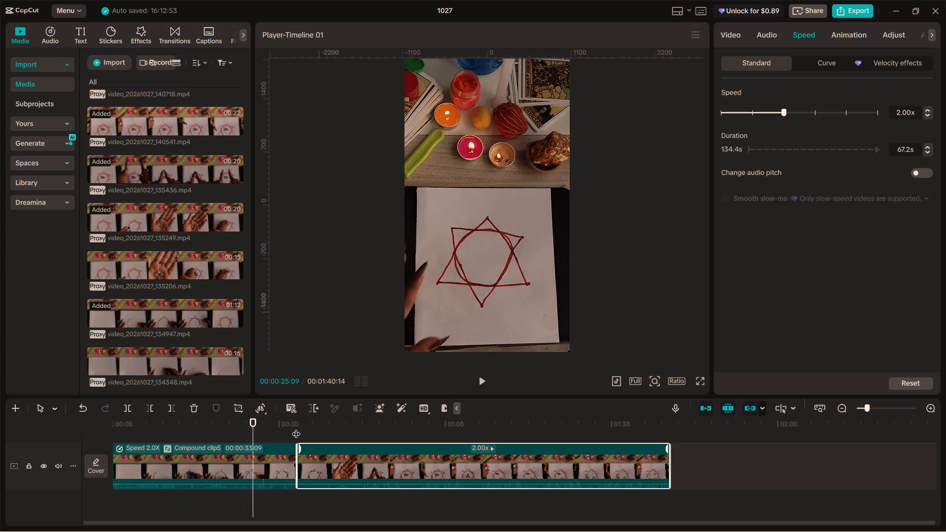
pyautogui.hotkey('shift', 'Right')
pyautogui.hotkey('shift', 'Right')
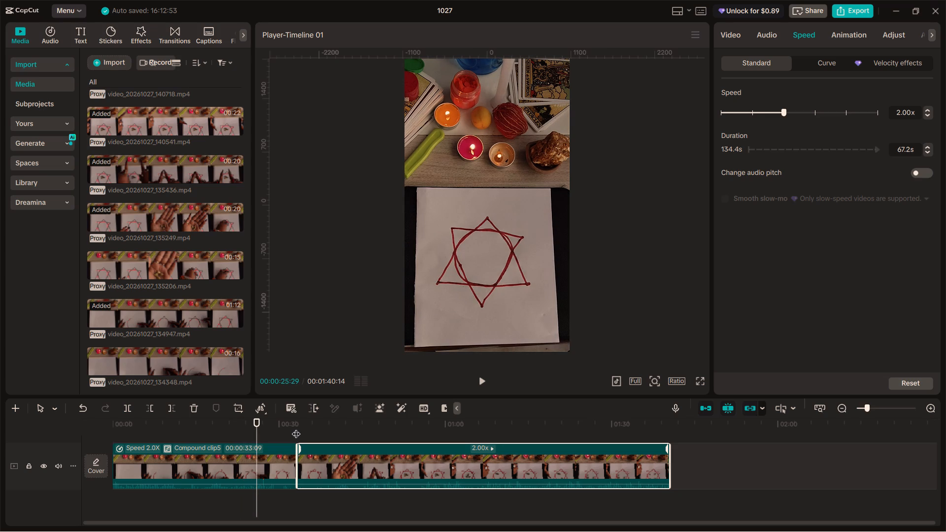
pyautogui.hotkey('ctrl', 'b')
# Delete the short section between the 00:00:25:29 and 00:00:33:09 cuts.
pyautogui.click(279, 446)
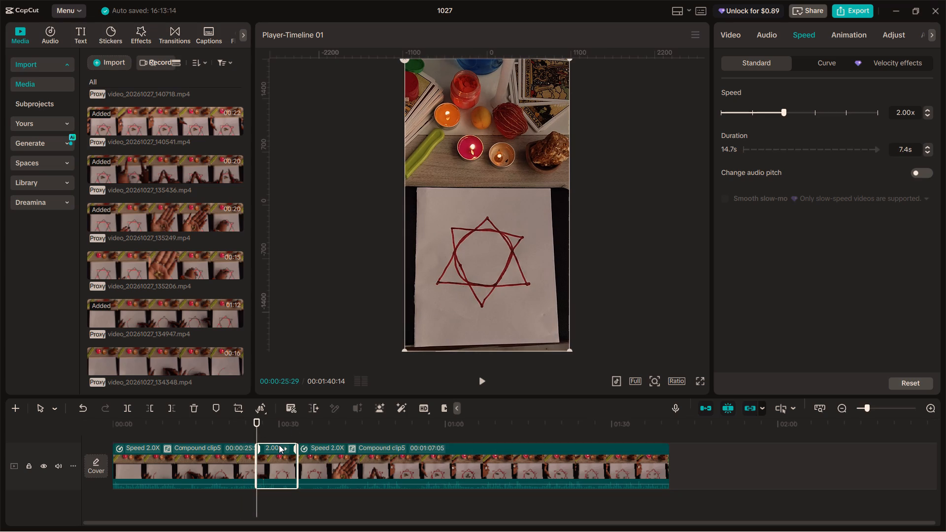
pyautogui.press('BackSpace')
# Play across the new join to check how the finished star leads into the seeds shot.
pyautogui.click(224, 430)
pyautogui.press('space')
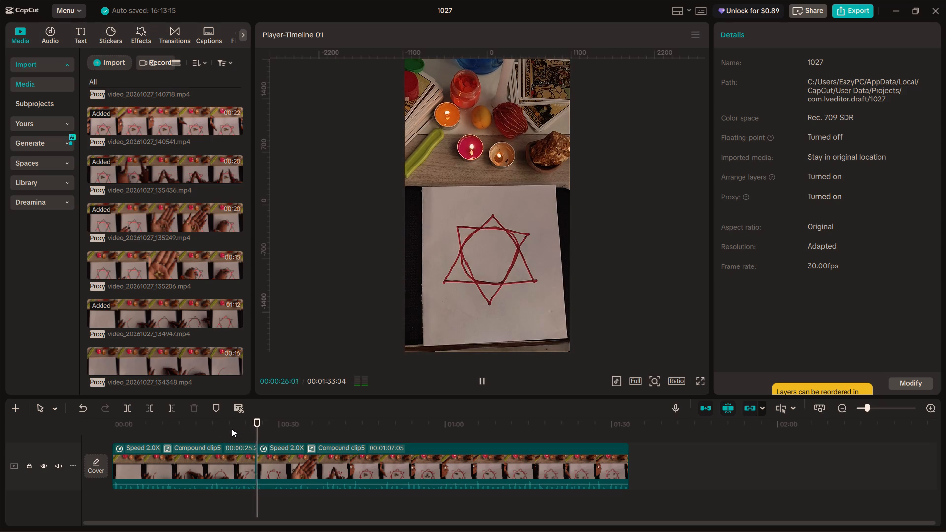
pyautogui.press('space')
pyautogui.press('space')
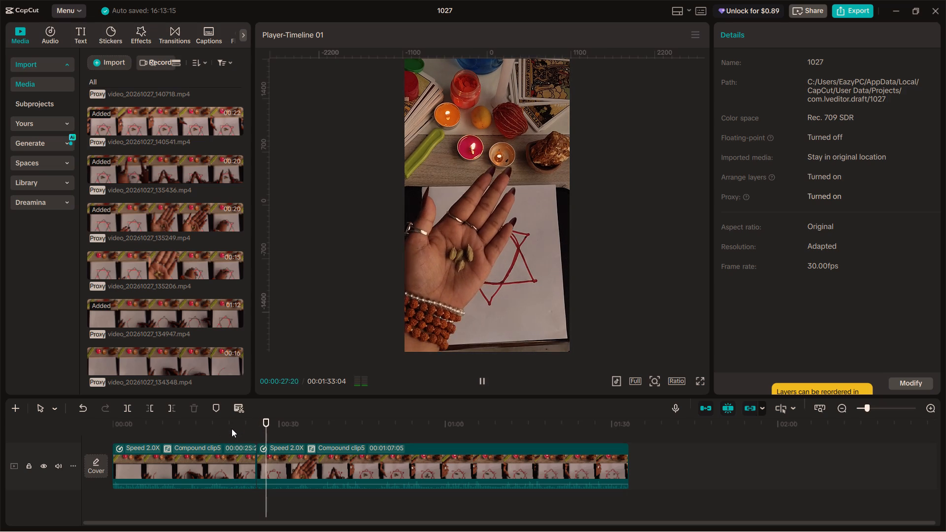
pyautogui.press('space')
pyautogui.moveTo(268, 426); pyautogui.dragTo(247, 425)
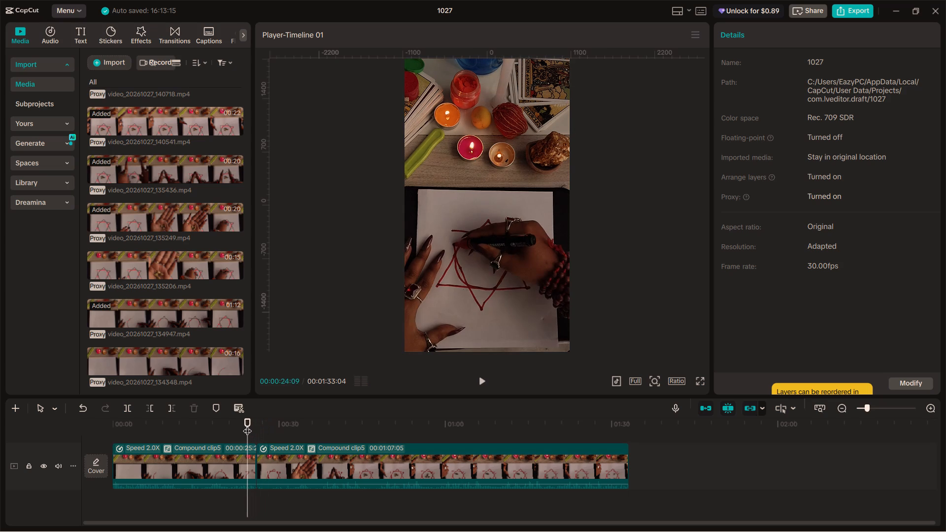
pyautogui.press('space')
pyautogui.press('space')
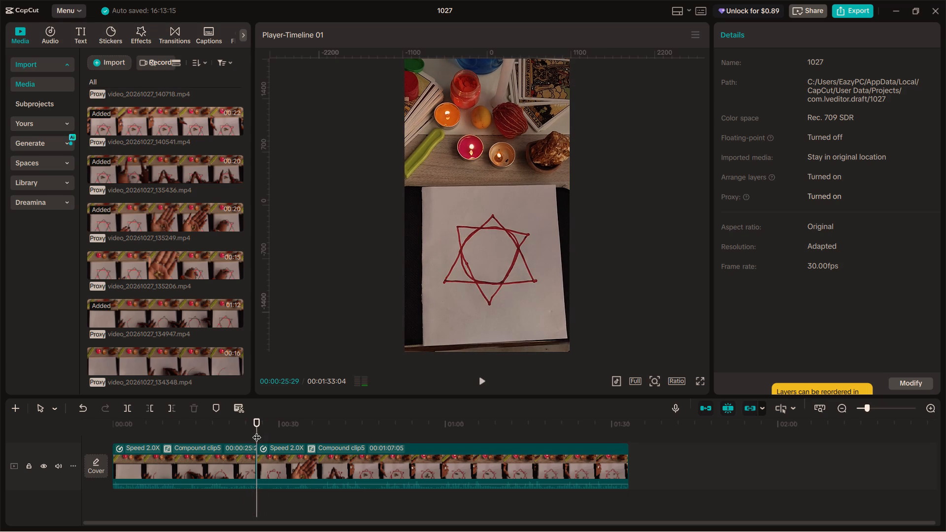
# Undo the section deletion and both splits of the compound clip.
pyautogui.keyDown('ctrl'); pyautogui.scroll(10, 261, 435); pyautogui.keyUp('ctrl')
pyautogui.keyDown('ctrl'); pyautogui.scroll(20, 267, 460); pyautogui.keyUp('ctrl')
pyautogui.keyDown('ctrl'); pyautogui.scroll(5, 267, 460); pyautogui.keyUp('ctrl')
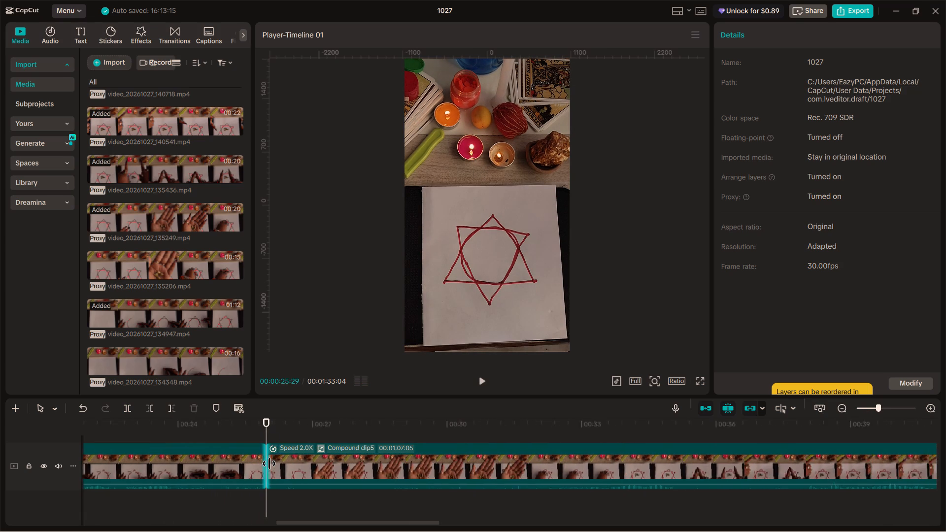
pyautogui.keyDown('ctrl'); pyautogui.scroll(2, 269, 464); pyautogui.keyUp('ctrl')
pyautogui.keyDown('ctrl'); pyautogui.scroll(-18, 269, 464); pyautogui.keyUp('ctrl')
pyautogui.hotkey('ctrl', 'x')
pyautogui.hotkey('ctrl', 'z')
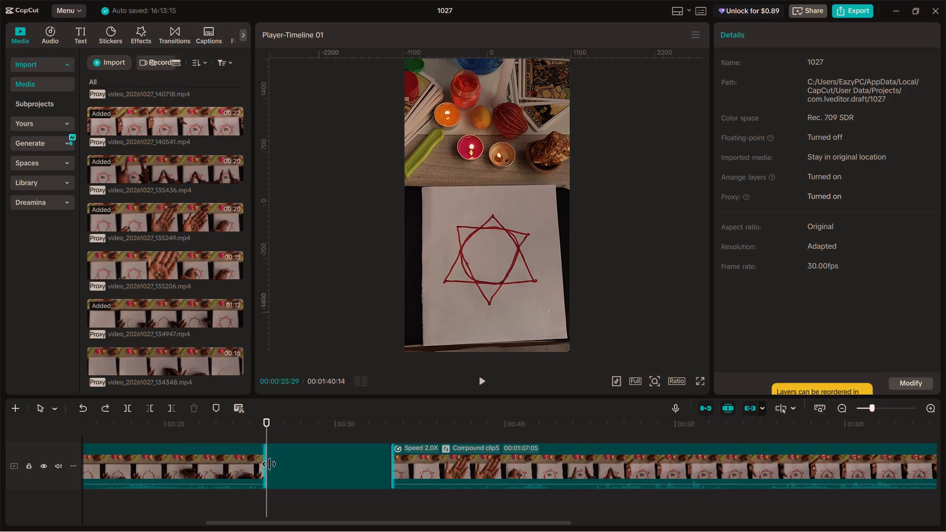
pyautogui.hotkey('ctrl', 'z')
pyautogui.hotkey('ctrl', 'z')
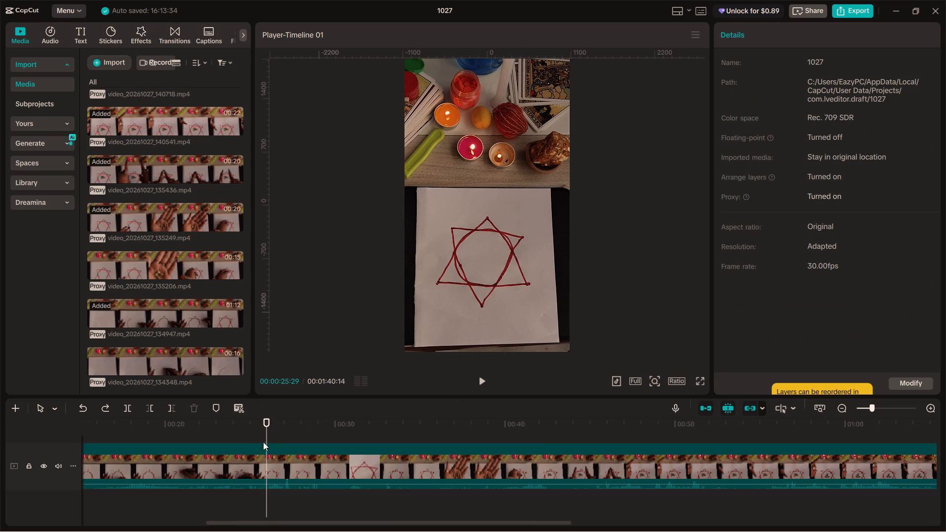
# Split the compound clip at 00:00:25:13, just after the hand leaves the finished star.
pyautogui.moveTo(264, 429); pyautogui.dragTo(254, 425)
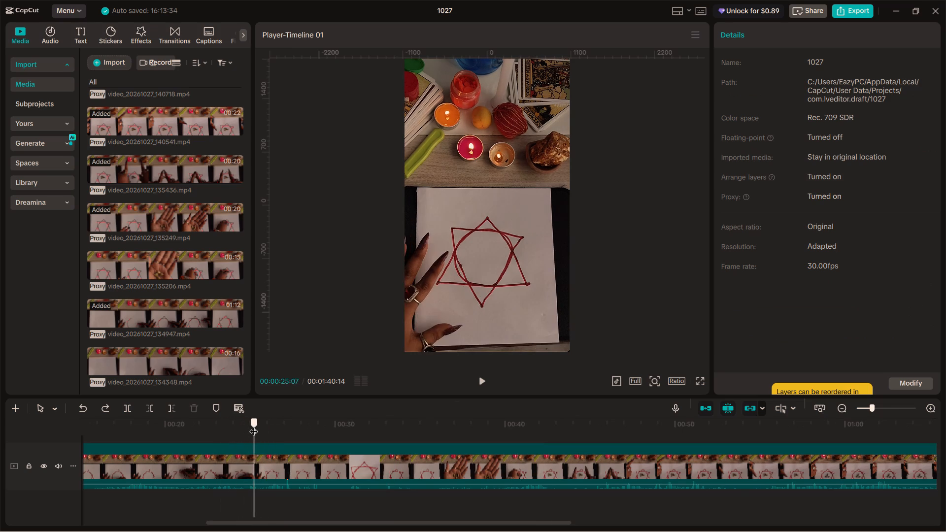
pyautogui.moveTo(254, 425); pyautogui.dragTo(257, 426)
pyautogui.keyDown('ctrl'); pyautogui.click(271, 458); pyautogui.keyUp('ctrl')
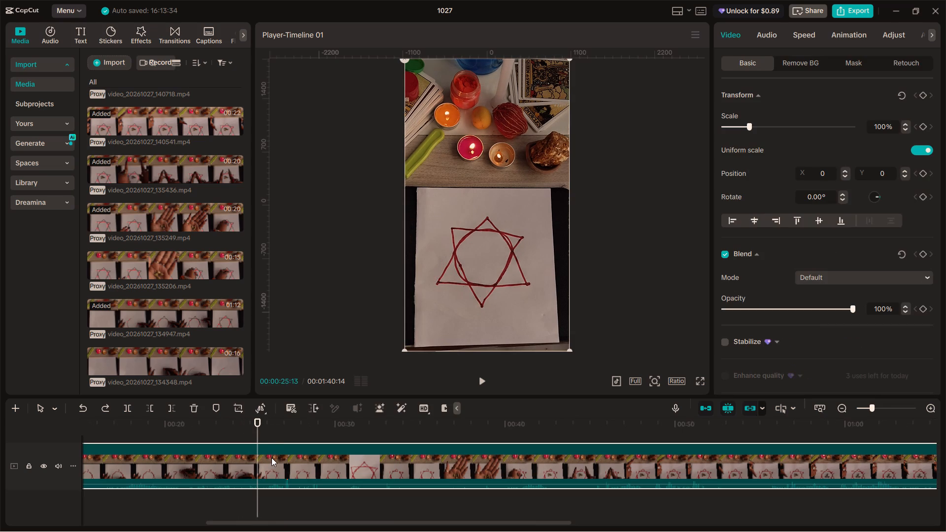
pyautogui.hotkey('ctrl', 'b')
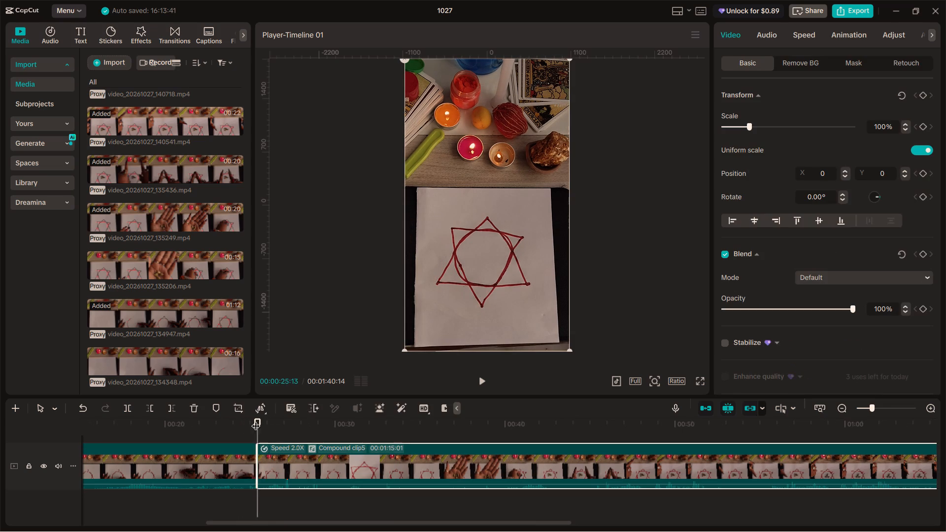
# Split the remaining part at 00:00:27:09 and delete the short section between 00:00:25:13 and 00:00:27:09.
pyautogui.moveTo(253, 415); pyautogui.dragTo(258, 417)
pyautogui.moveTo(258, 428); pyautogui.dragTo(264, 428)
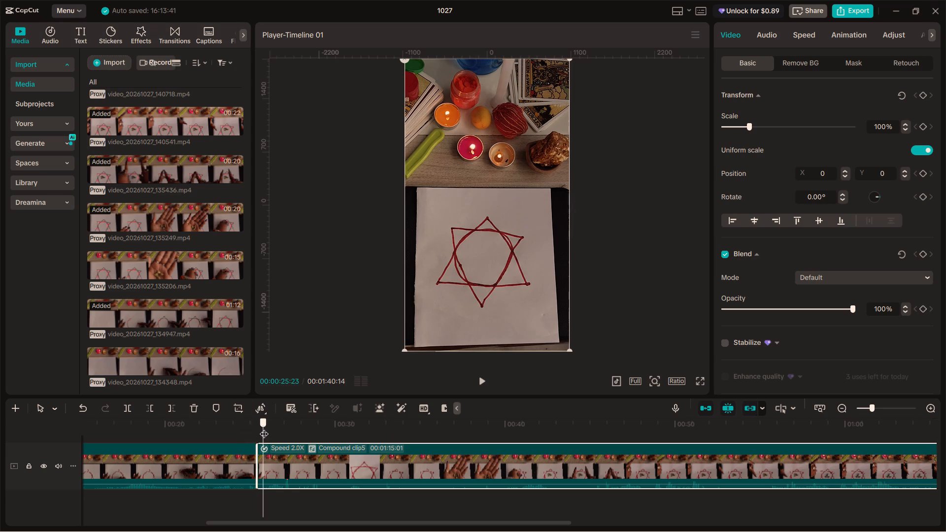
pyautogui.moveTo(264, 428); pyautogui.dragTo(298, 434)
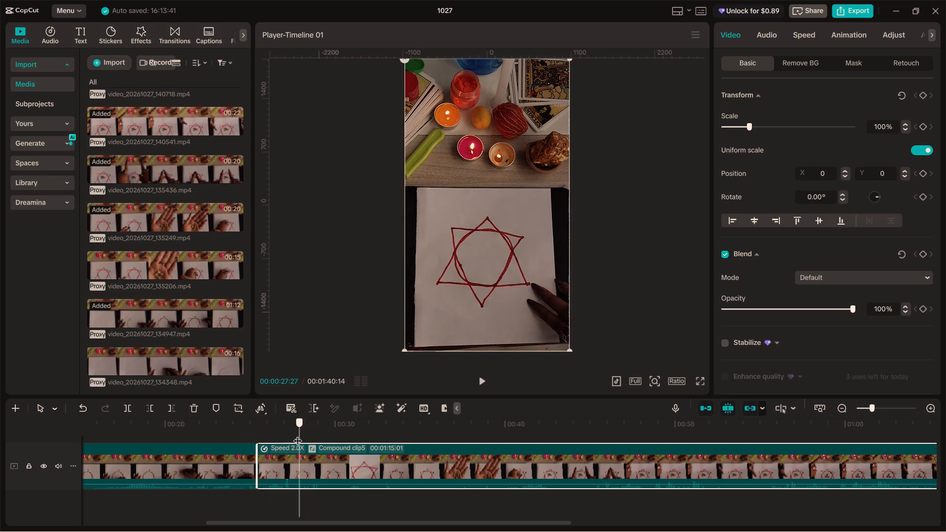
pyautogui.moveTo(298, 434); pyautogui.dragTo(289, 433)
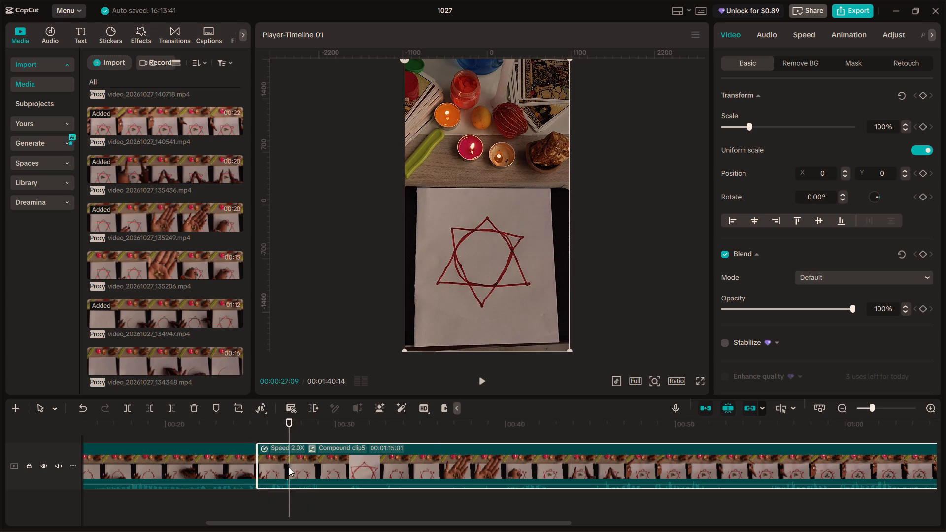
pyautogui.hotkey('ctrl', 'b')
pyautogui.click(274, 460)
pyautogui.press('BackSpace')
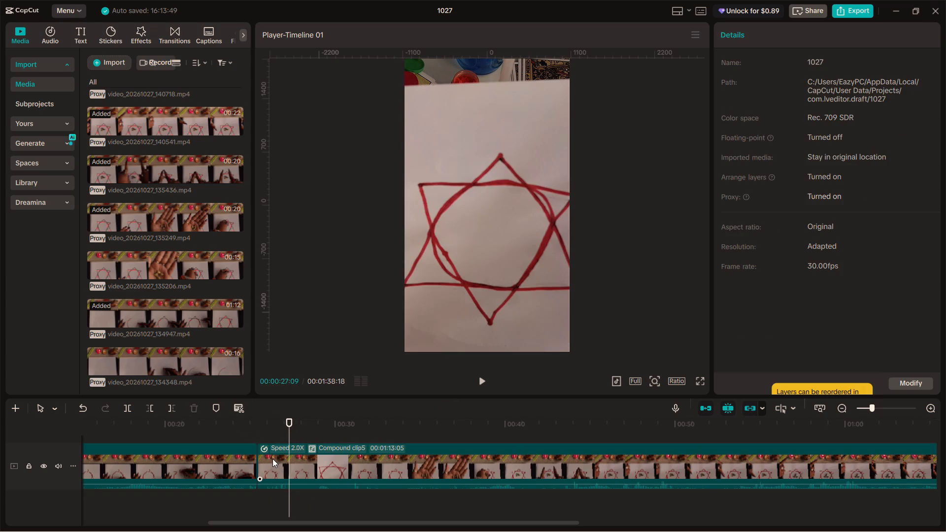
# Split the compound clip at 00:00:29:23, near the end of the close-up of the finished star.
pyautogui.moveTo(289, 430); pyautogui.dragTo(265, 431)
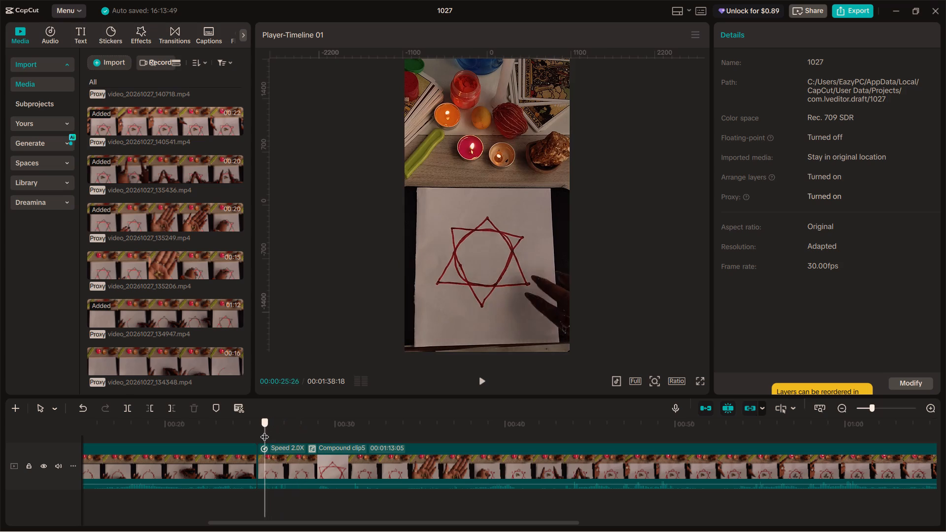
pyautogui.moveTo(265, 431); pyautogui.dragTo(296, 442)
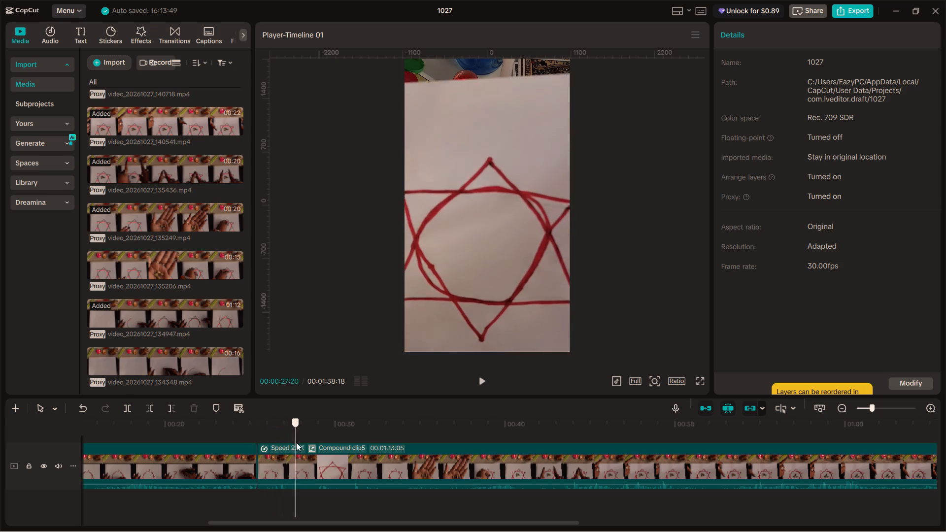
pyautogui.moveTo(296, 442); pyautogui.dragTo(341, 457)
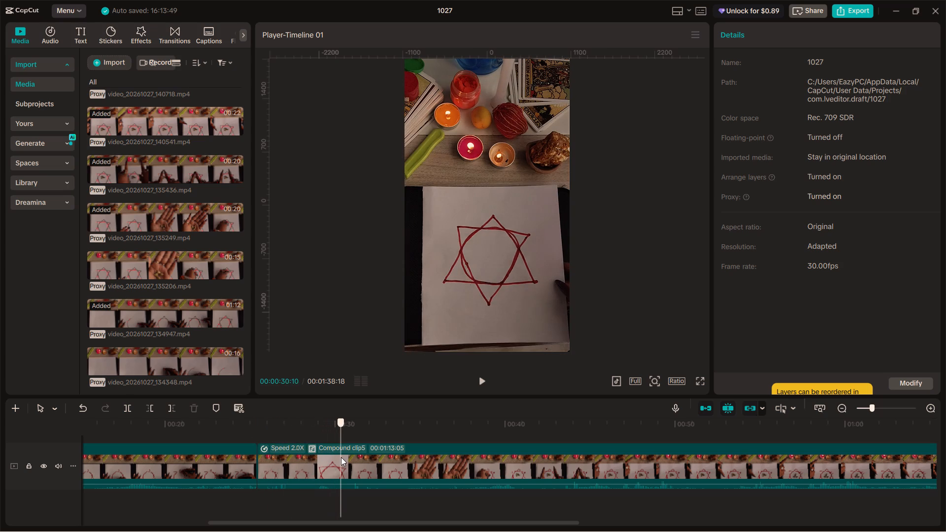
pyautogui.moveTo(341, 457); pyautogui.dragTo(318, 458)
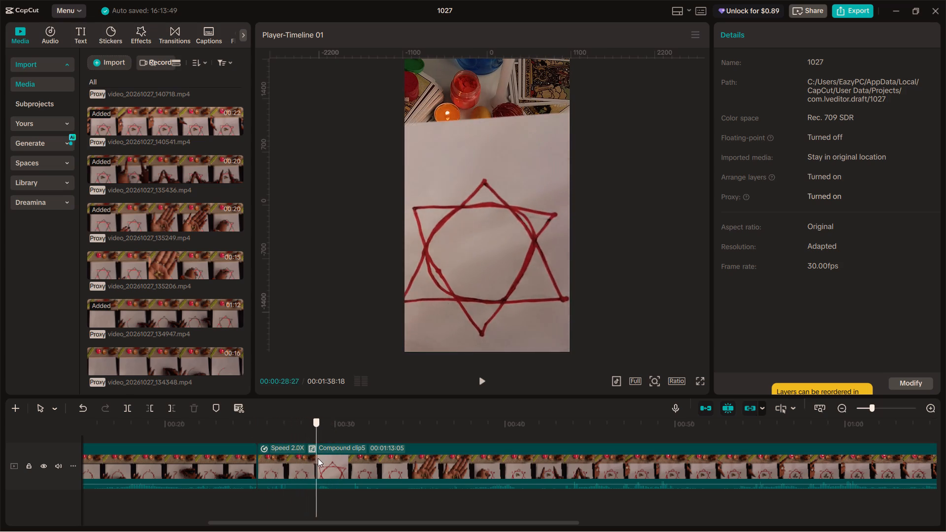
pyautogui.moveTo(318, 458); pyautogui.dragTo(331, 462)
pyautogui.keyDown('ctrl'); pyautogui.click(327, 479); pyautogui.keyUp('ctrl')
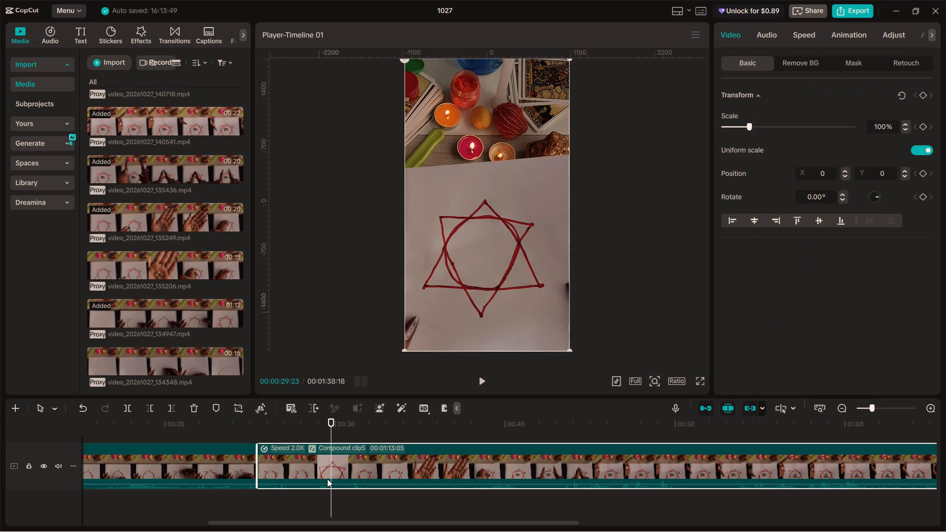
pyautogui.hotkey('ctrl', 'b')
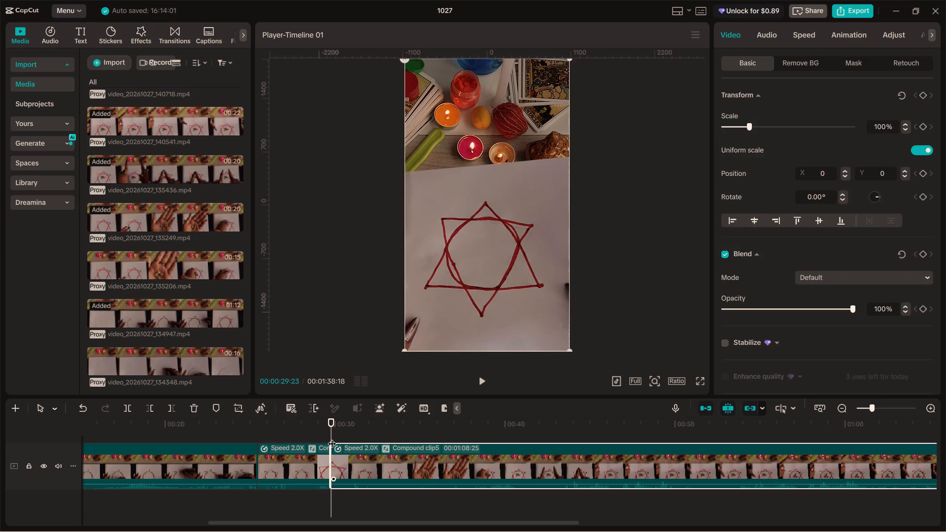
# Split the remaining part at 00:00:31:26, before the hand enters, and delete the short section between 00:00:29:23 and 00:00:31:26.
pyautogui.moveTo(327, 429); pyautogui.dragTo(427, 449)
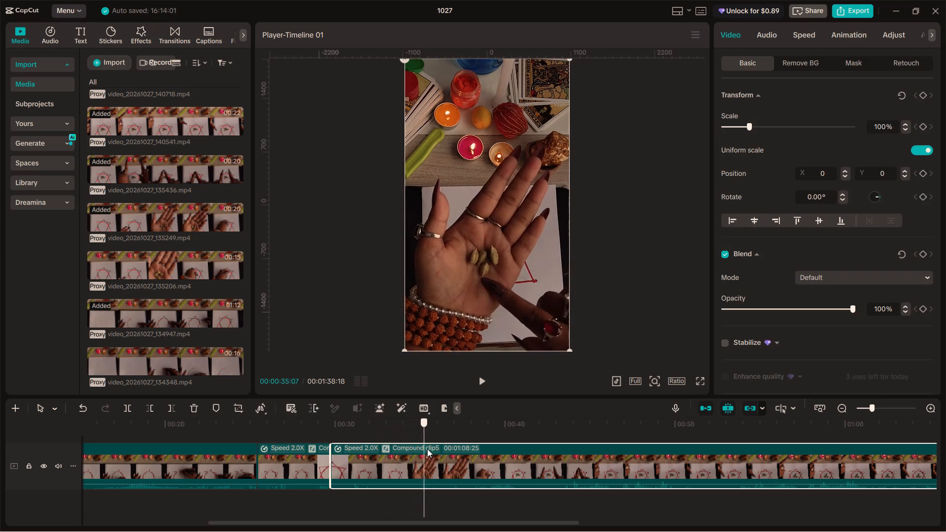
pyautogui.moveTo(427, 449); pyautogui.dragTo(371, 440)
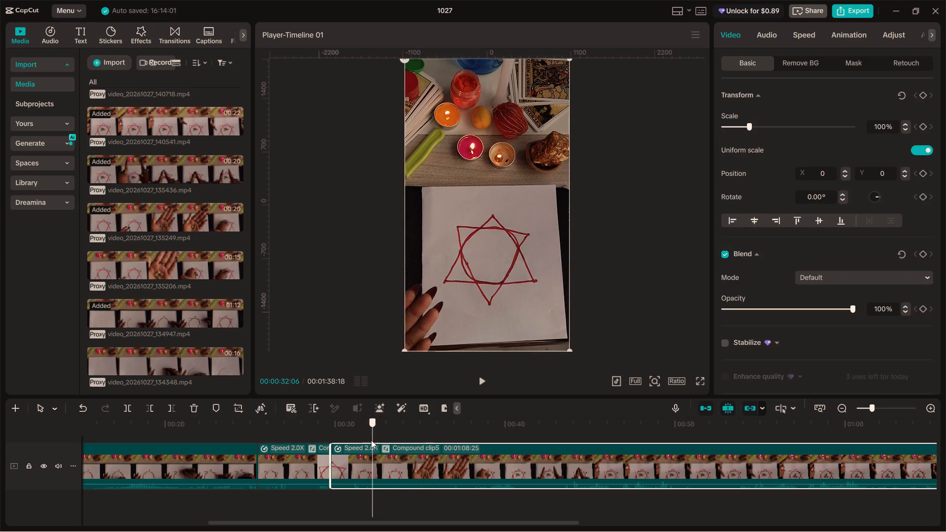
pyautogui.moveTo(371, 440); pyautogui.dragTo(367, 437)
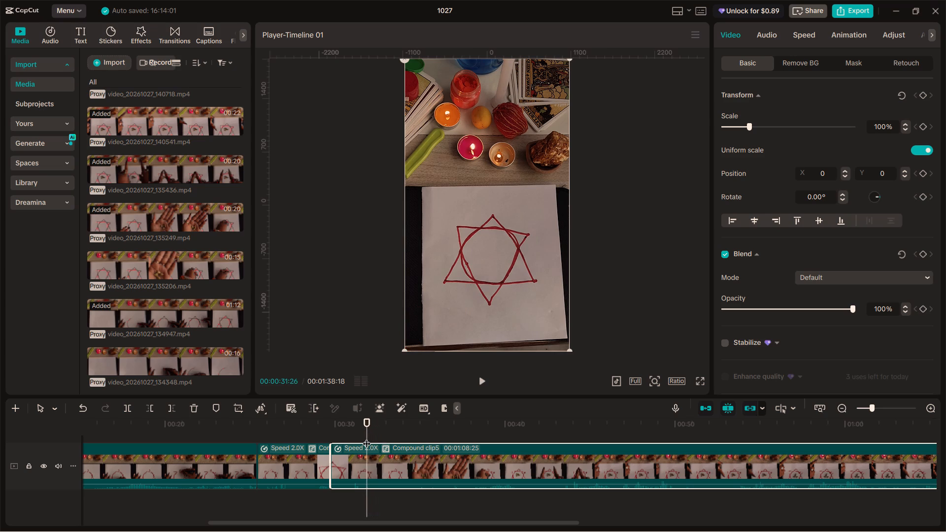
pyautogui.hotkey('ctrl', 'b')
pyautogui.click(356, 442)
pyautogui.click(363, 459)
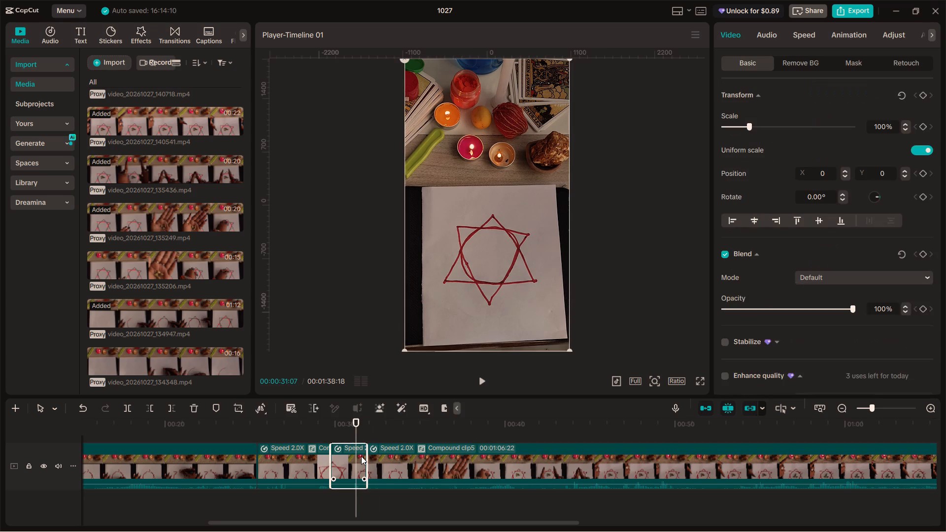
pyautogui.press('BackSpace')
# Turn off timeline linkage and play across the new join between the star close-up and the seeds shot.
pyautogui.moveTo(337, 421); pyautogui.dragTo(317, 419)
pyautogui.press('space')
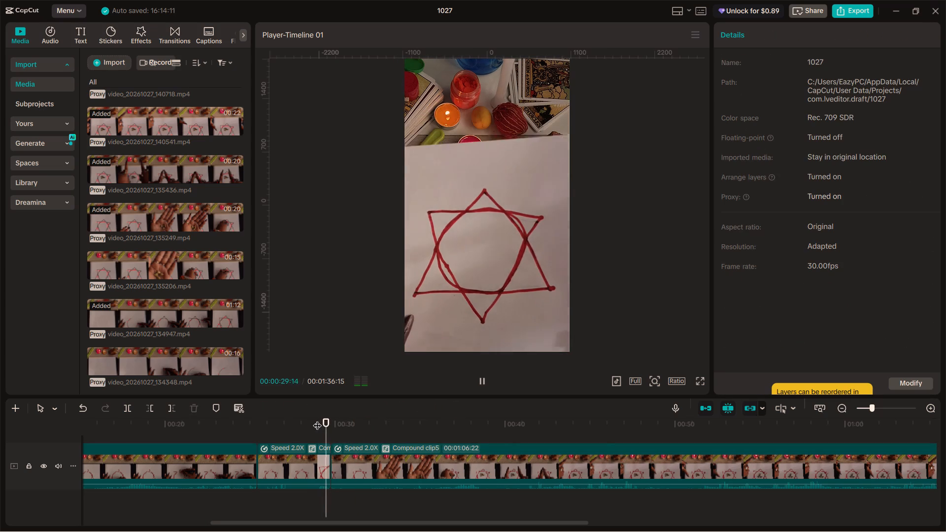
pyautogui.press('space')
pyautogui.click(748, 405)
pyautogui.press('space')
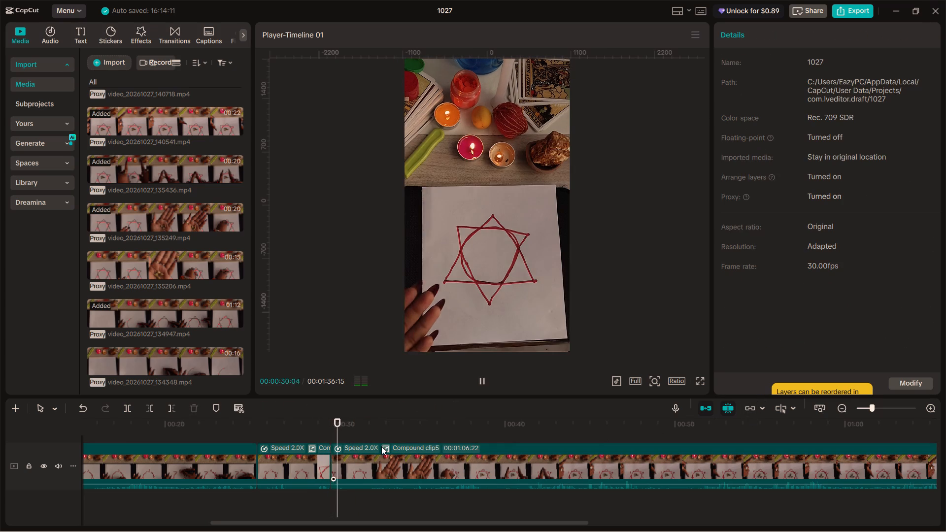
pyautogui.press('space')
pyautogui.click(318, 421)
pyautogui.press('space')
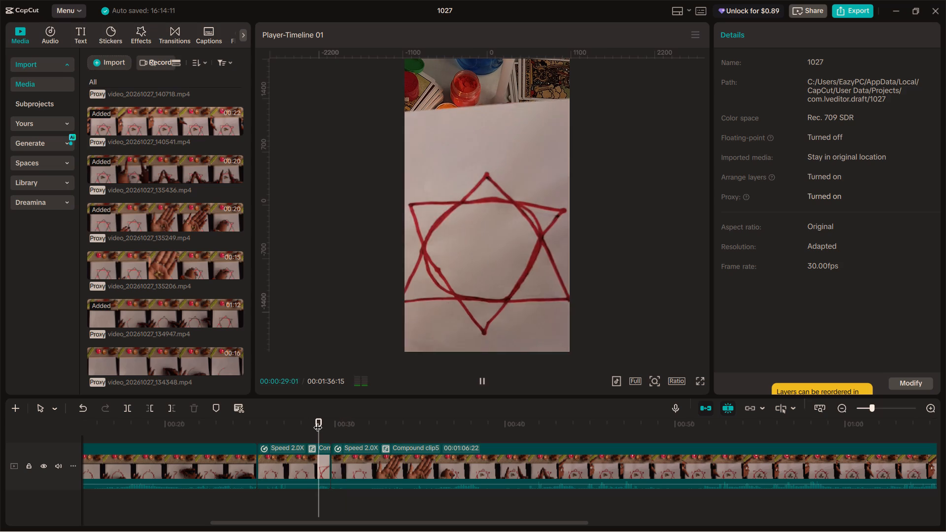
pyautogui.press('space')
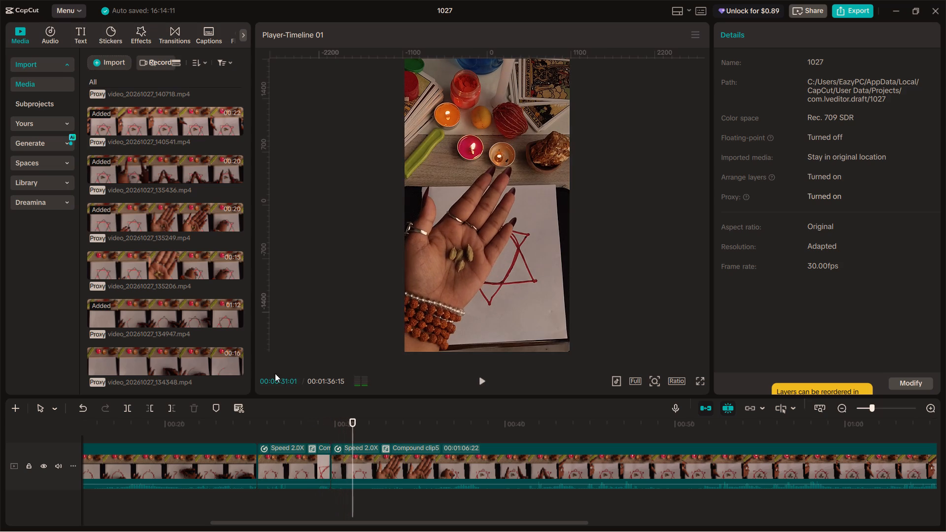
# Add the favourite Mix transition at the join between the star close-up and the seeds shot, with a 0.3 s duration.
pyautogui.click(161, 26)
pyautogui.click(34, 64)
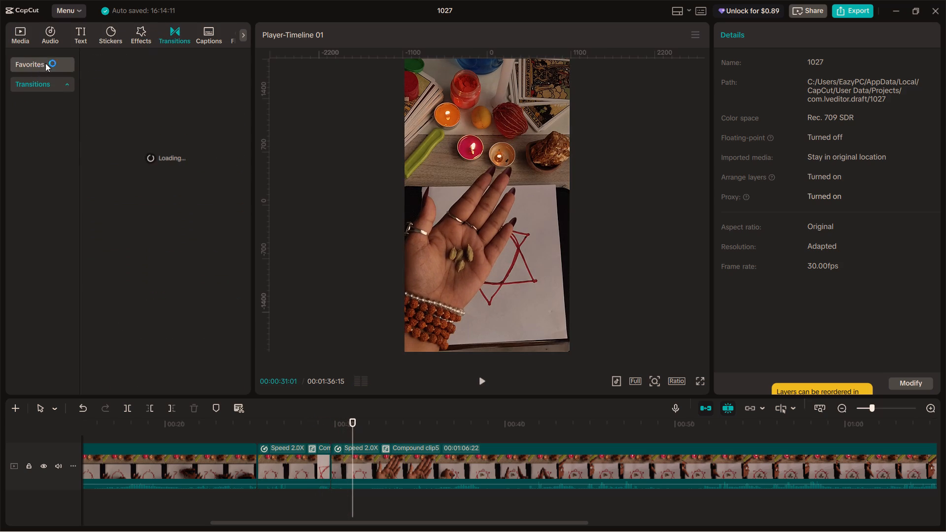
pyautogui.moveTo(117, 68); pyautogui.dragTo(375, 475)
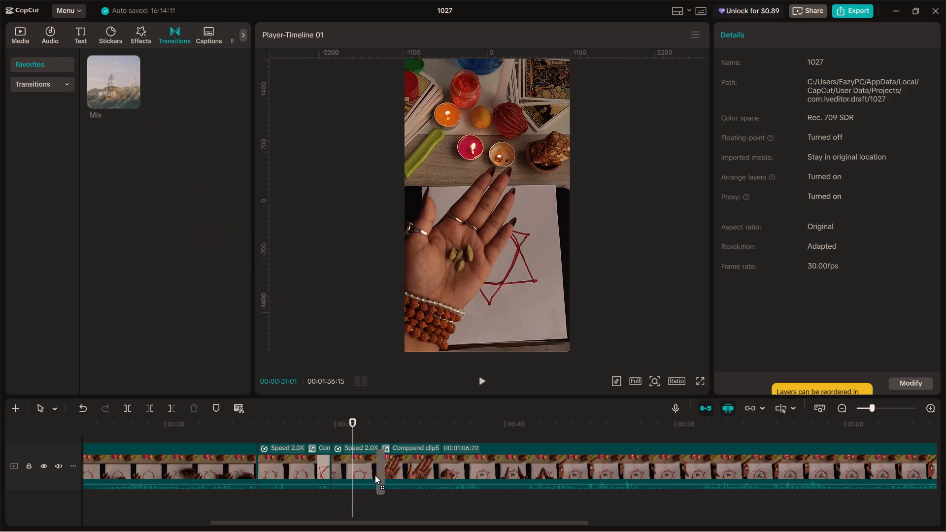
pyautogui.moveTo(375, 475); pyautogui.dragTo(326, 467)
pyautogui.moveTo(749, 117); pyautogui.dragTo(747, 117)
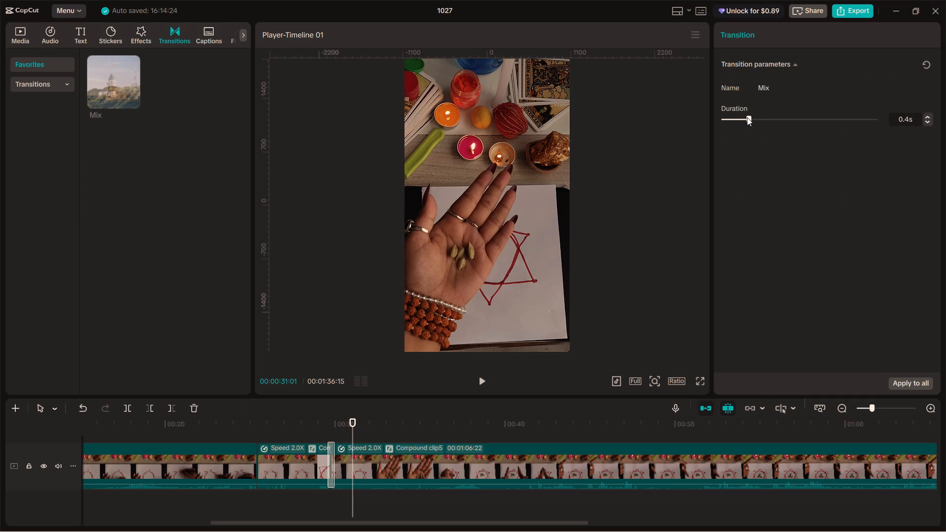
pyautogui.moveTo(747, 117); pyautogui.dragTo(740, 118)
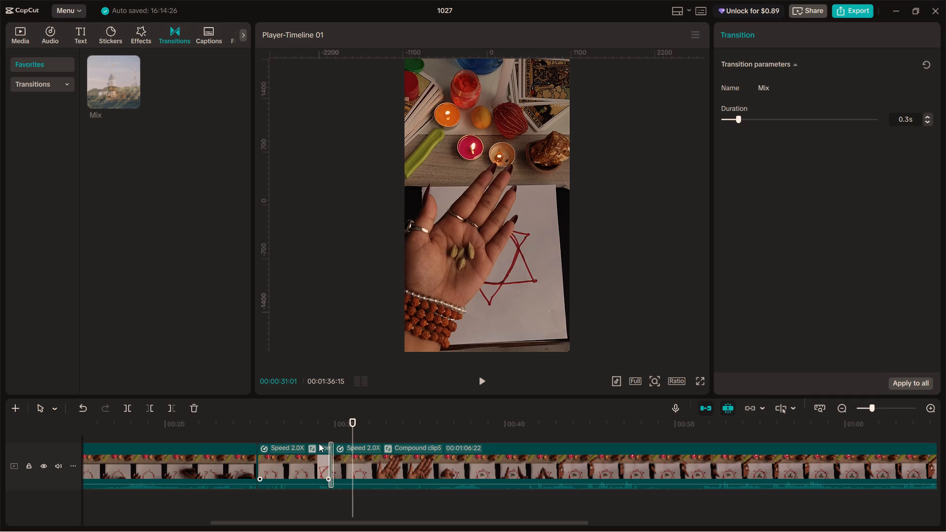
# Play the video across the Mix transition and through the seeds and hand-gesture shots to check the flow.
pyautogui.click(321, 432)
pyautogui.press('space')
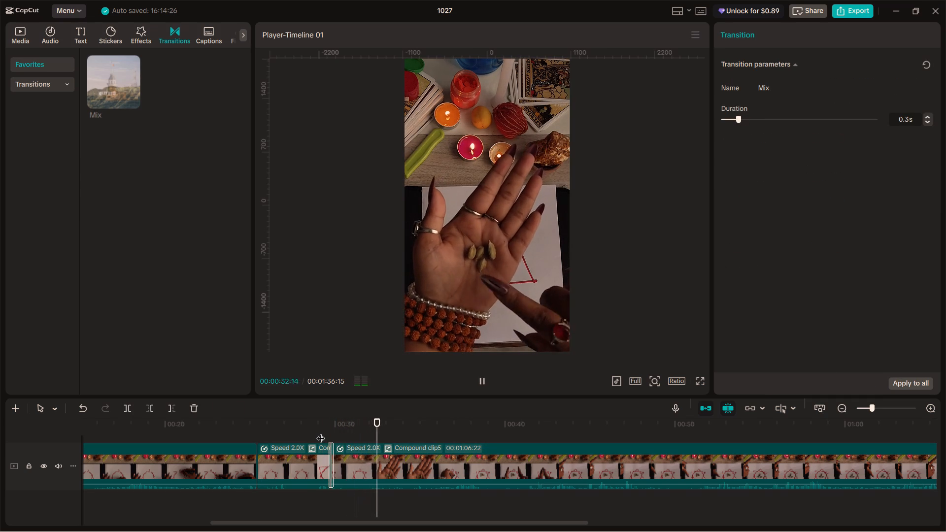
pyautogui.keyDown('alt'); pyautogui.scroll(-4, 321, 432); pyautogui.keyUp('alt')
pyautogui.keyDown('alt'); pyautogui.scroll(-2, 367, 464); pyautogui.keyUp('alt')
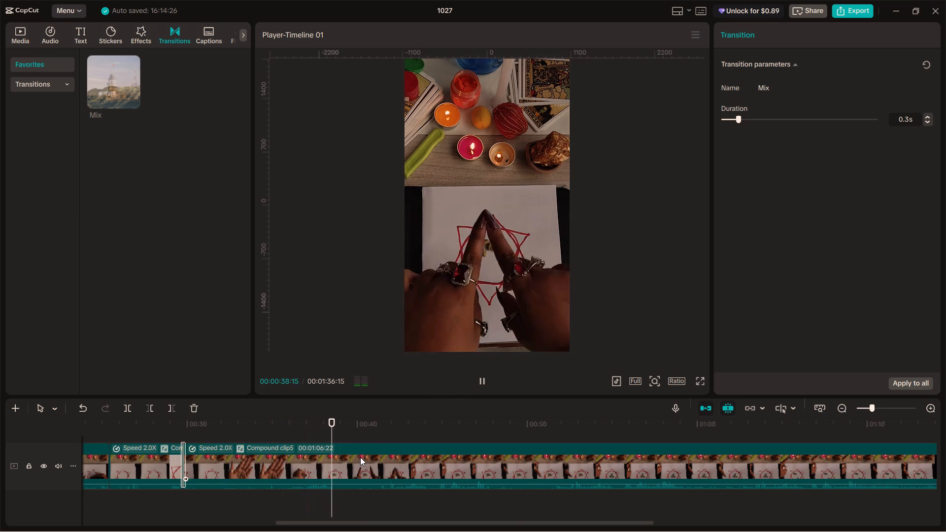
pyautogui.keyDown('ctrl'); pyautogui.scroll(-7, 360, 457); pyautogui.keyUp('ctrl')
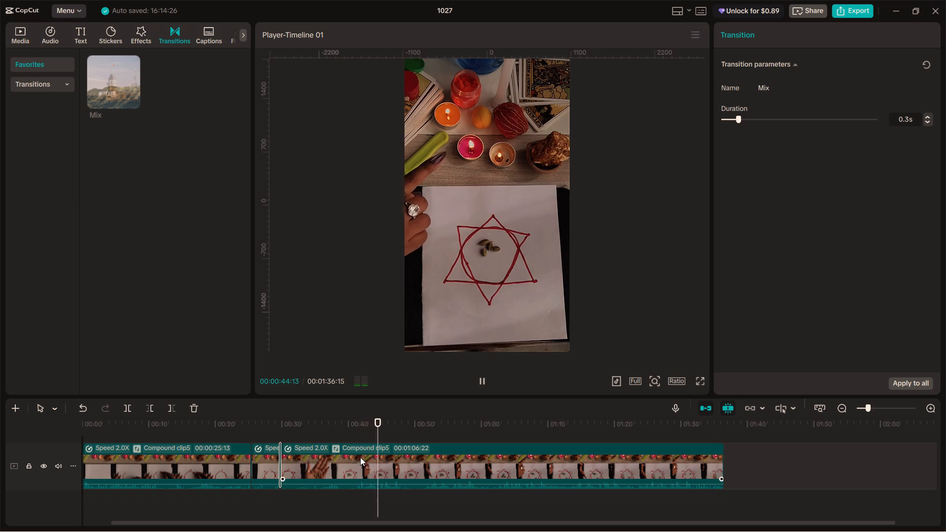
pyautogui.press('space')
pyautogui.moveTo(345, 422); pyautogui.dragTo(305, 410)
pyautogui.press('space')
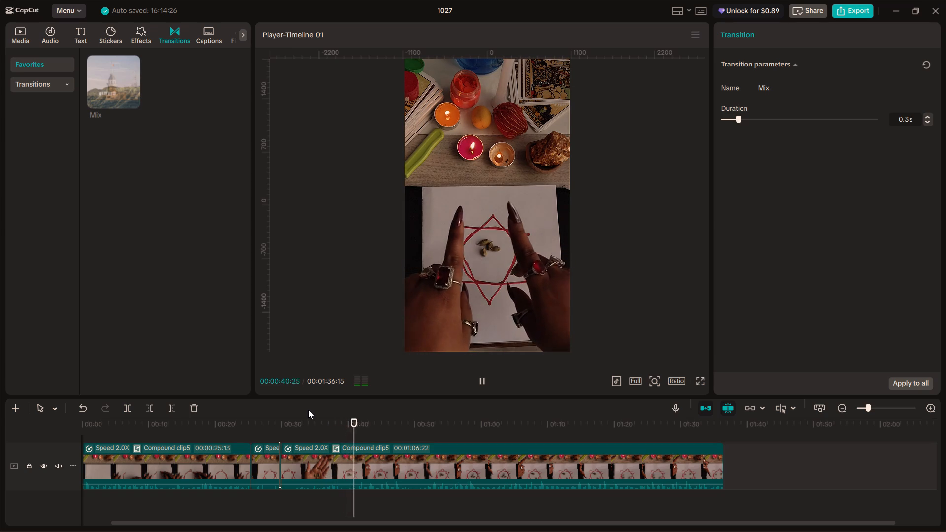
pyautogui.press('space')
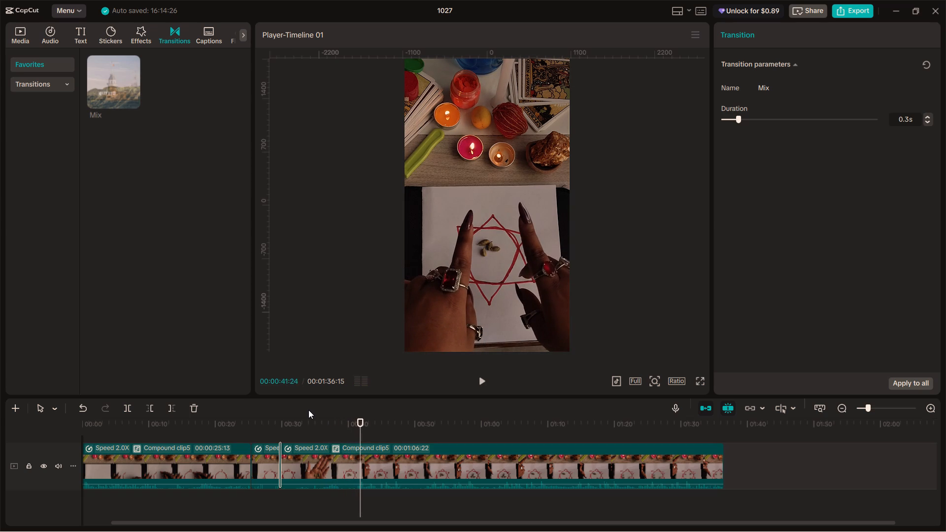
pyautogui.keyDown('ctrl'); pyautogui.scroll(-3, 351, 471); pyautogui.keyUp('ctrl')
pyautogui.keyDown('ctrl'); pyautogui.scroll(2, 351, 471); pyautogui.keyUp('ctrl')
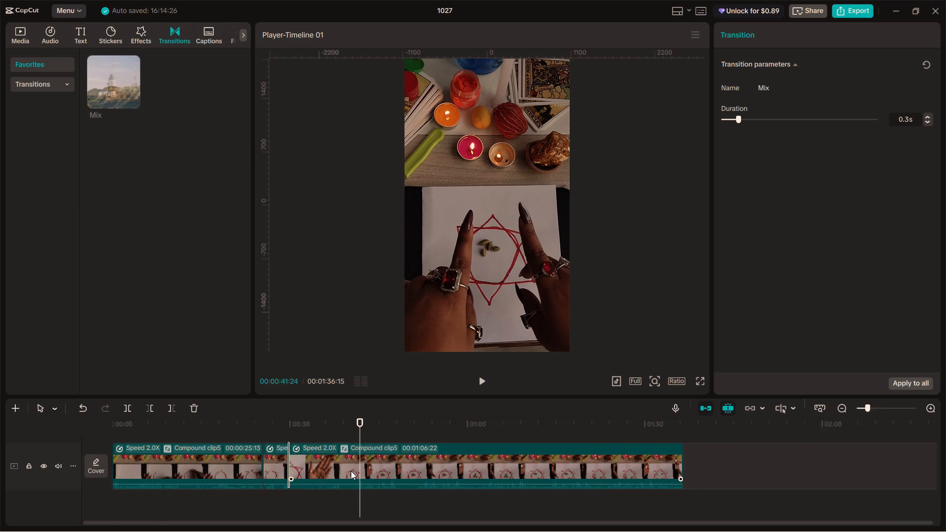
pyautogui.keyDown('ctrl'); pyautogui.scroll(2, 351, 471); pyautogui.keyUp('ctrl')
pyautogui.keyDown('ctrl'); pyautogui.scroll(-4, 351, 471); pyautogui.keyUp('ctrl')
pyautogui.press('space')
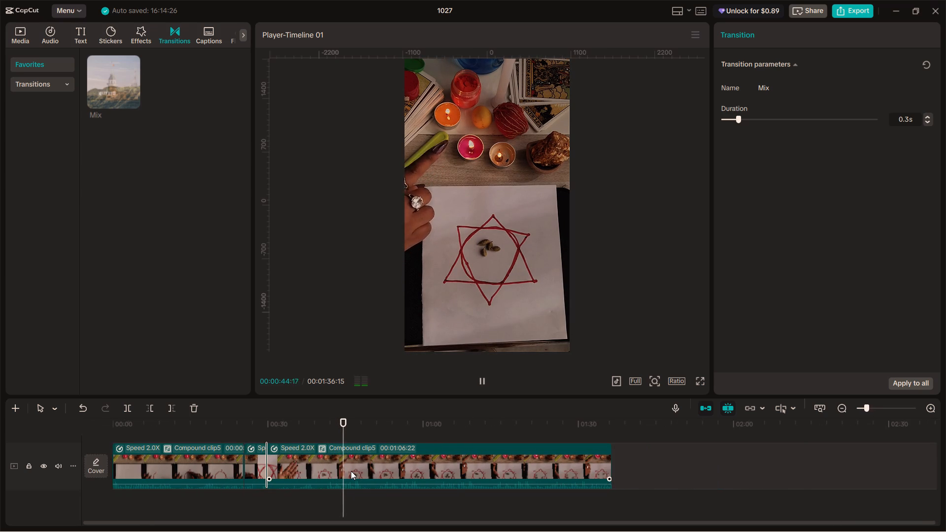
pyautogui.moveTo(298, 420); pyautogui.dragTo(234, 420)
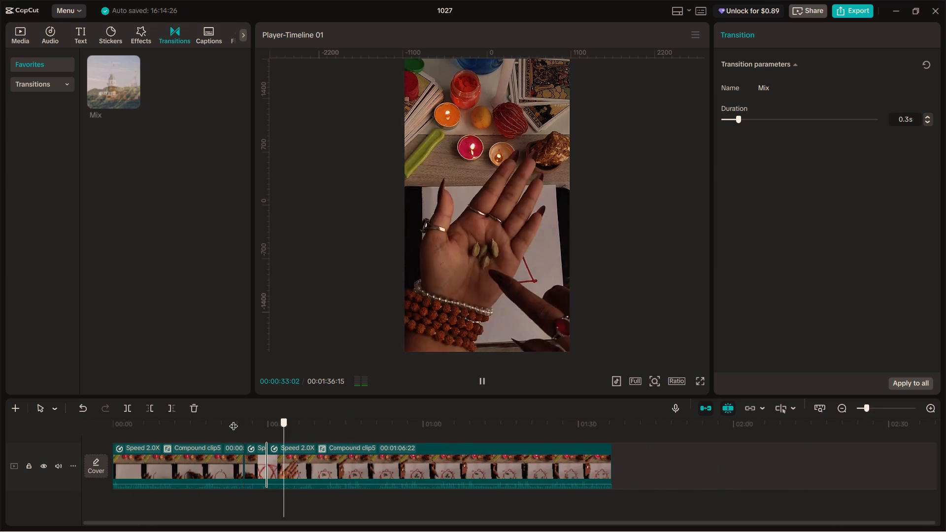
# Add a default text at the start of the timeline and extend it over the whole length of the video.
pyautogui.moveTo(234, 420); pyautogui.dragTo(102, 420)
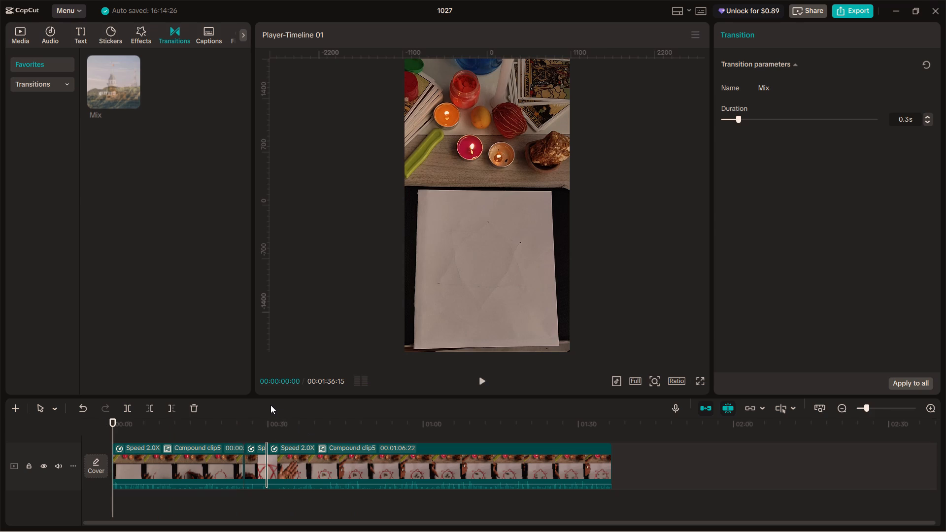
pyautogui.click(76, 39)
pyautogui.moveTo(116, 81); pyautogui.dragTo(132, 142)
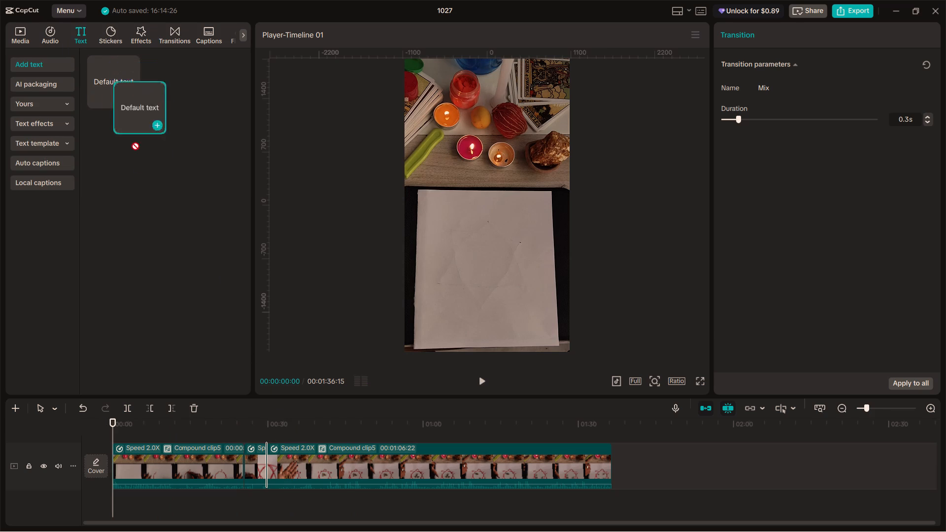
pyautogui.moveTo(132, 142); pyautogui.dragTo(109, 435)
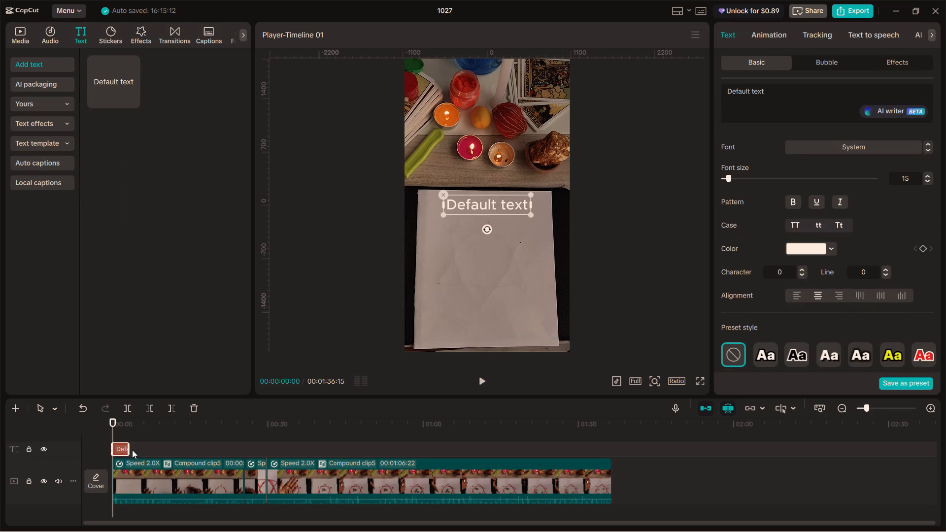
pyautogui.moveTo(130, 448); pyautogui.dragTo(607, 463)
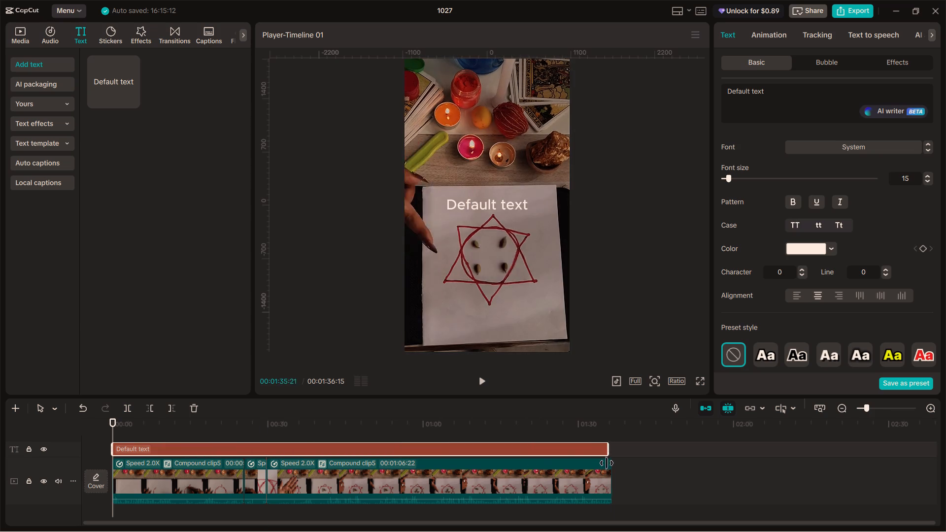
pyautogui.moveTo(607, 463); pyautogui.dragTo(609, 463)
pyautogui.moveTo(110, 443); pyautogui.dragTo(105, 443)
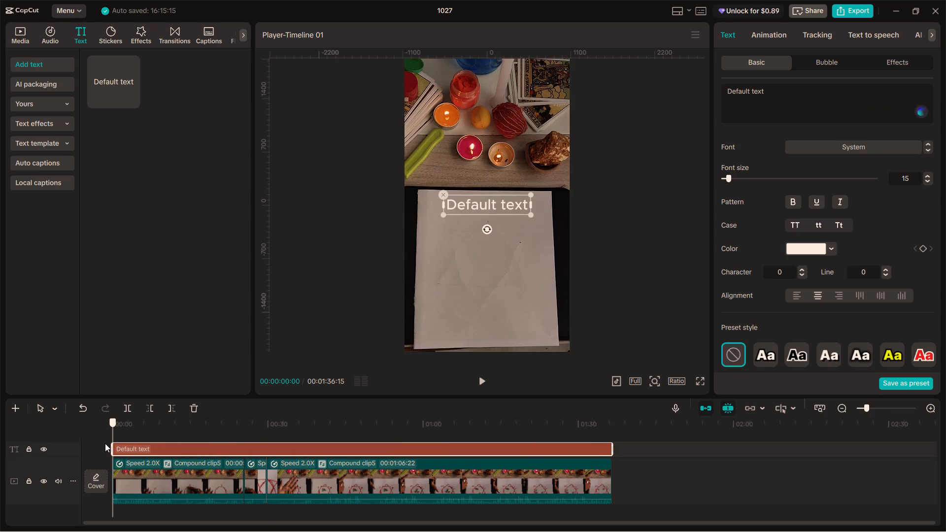
pyautogui.moveTo(105, 443); pyautogui.dragTo(104, 442)
# Move the text up in the frame to the paper's upper edge, keeping it horizontally centred.
pyautogui.moveTo(485, 211); pyautogui.dragTo(484, 188)
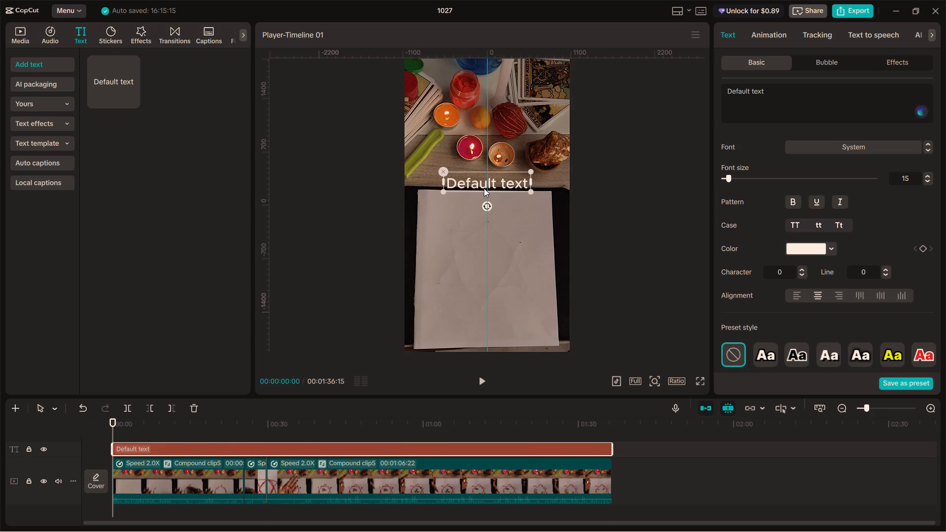
pyautogui.moveTo(484, 188); pyautogui.dragTo(484, 190)
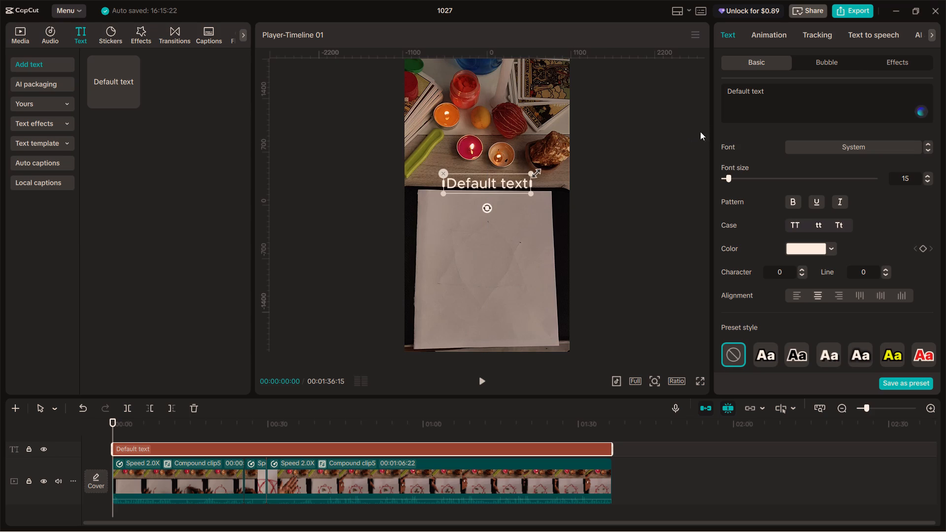
# Replace the default text with "Find out if your house" on the first line and "is bewitched" on the second.
pyautogui.moveTo(777, 89); pyautogui.dragTo(703, 90)
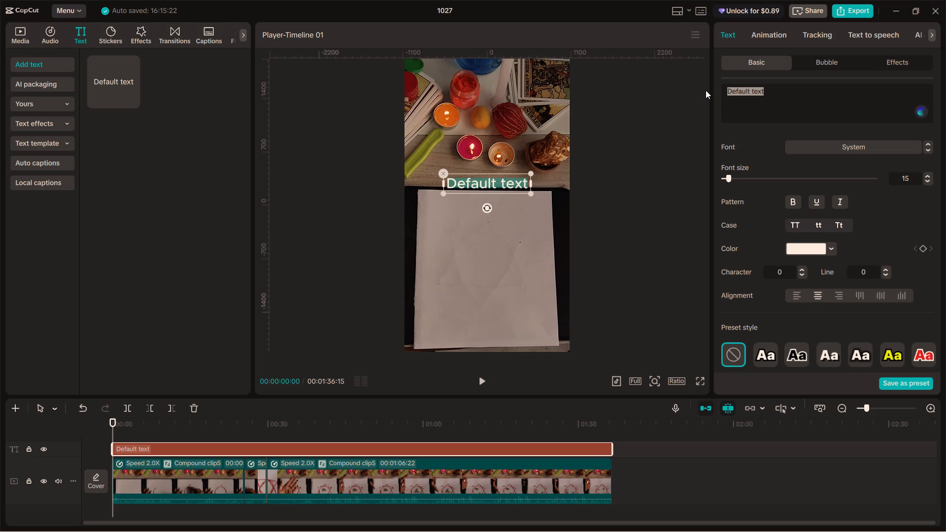
pyautogui.write('Fin')
pyautogui.press('BackSpace')
pyautogui.write('nd')
pyautogui.press('space')
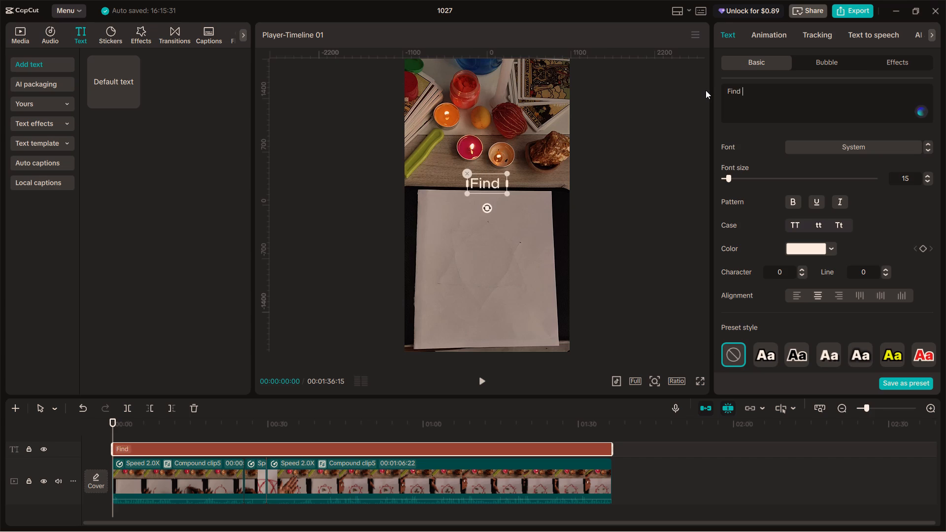
pyautogui.write('out')
pyautogui.press('space')
pyautogui.write('if')
pyautogui.press('space')
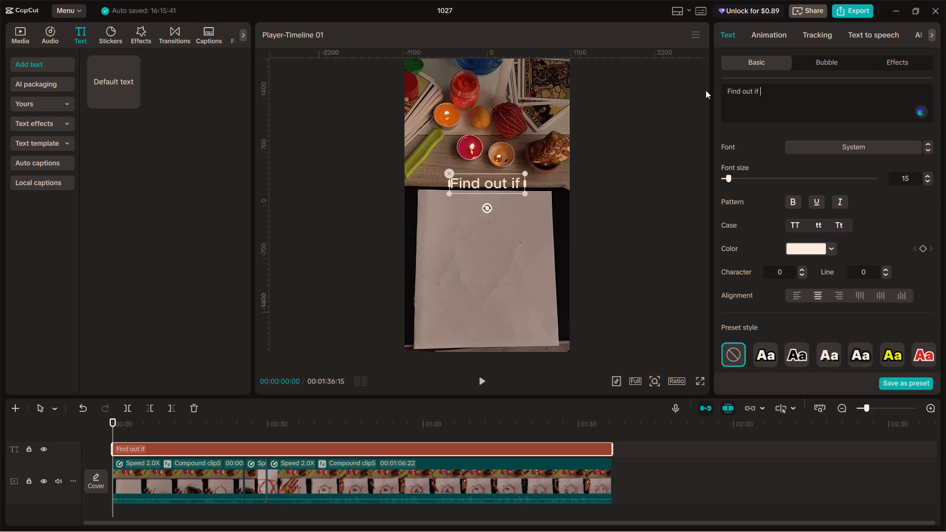
pyautogui.write('your house')
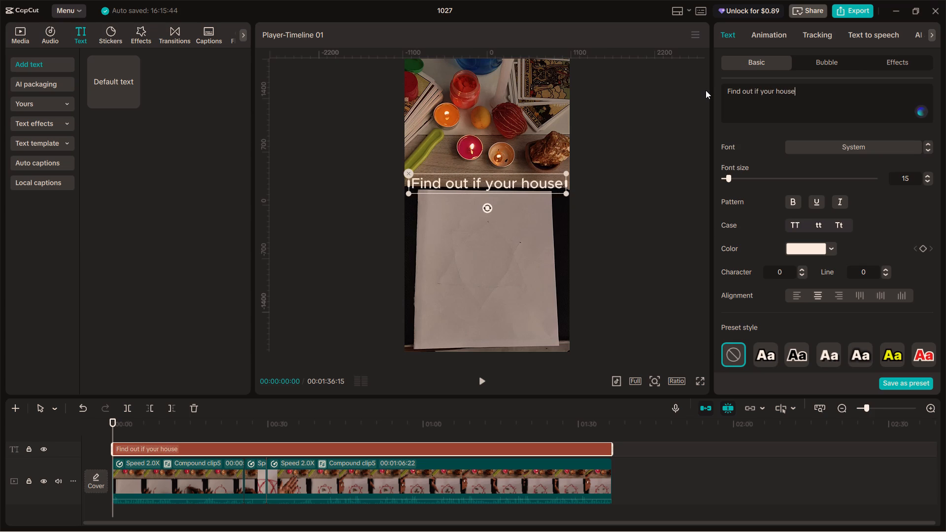
pyautogui.hotkey('shift', 'Return')
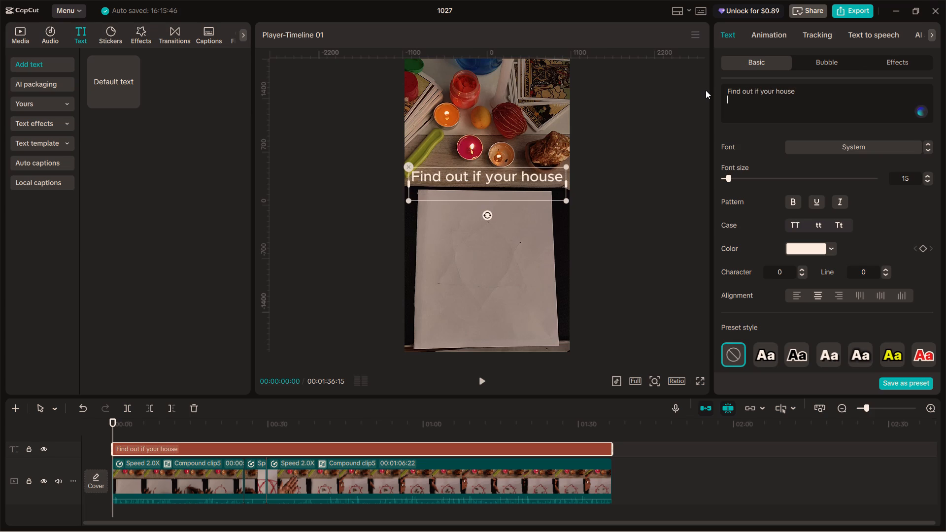
pyautogui.write('is bewitched')
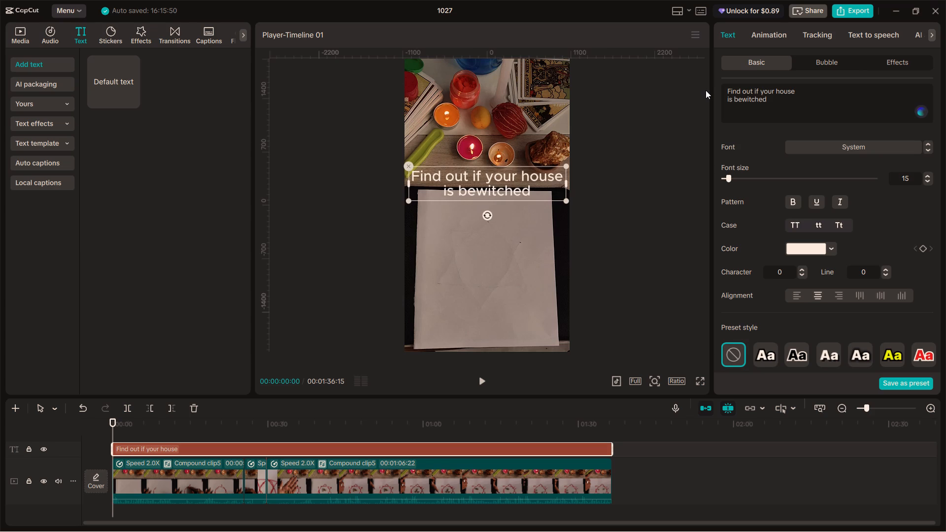
pyautogui.press('space')
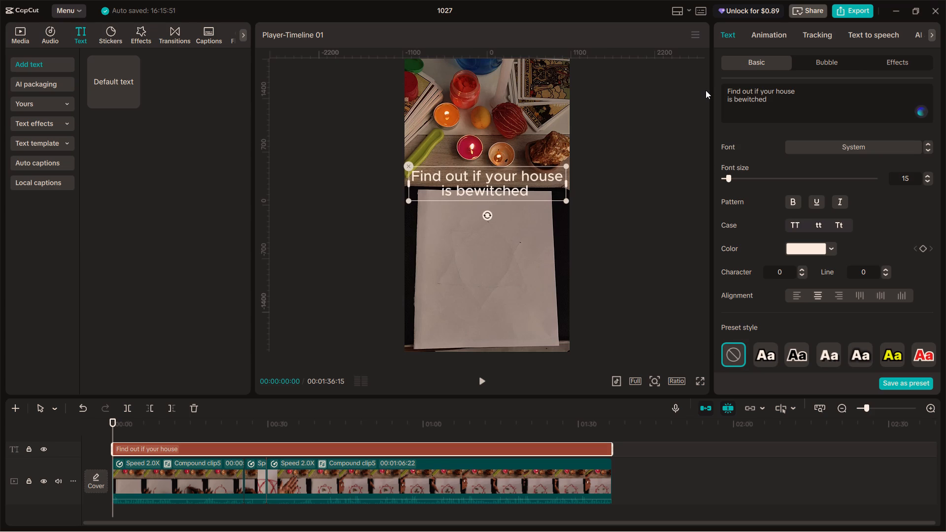
pyautogui.write('by')
pyautogui.press('space')
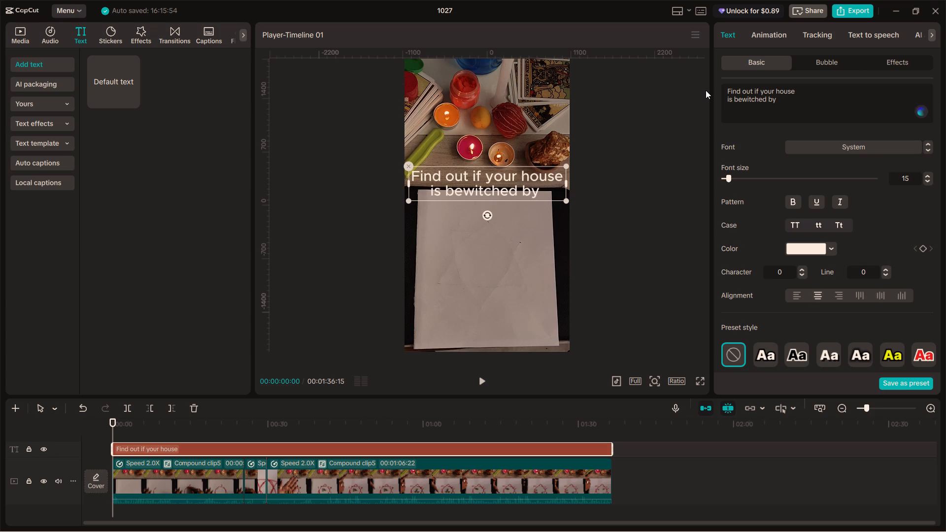
pyautogui.press('BackSpace')
pyautogui.press('BackSpace')
pyautogui.press('BackSpace')
pyautogui.press('BackSpace')
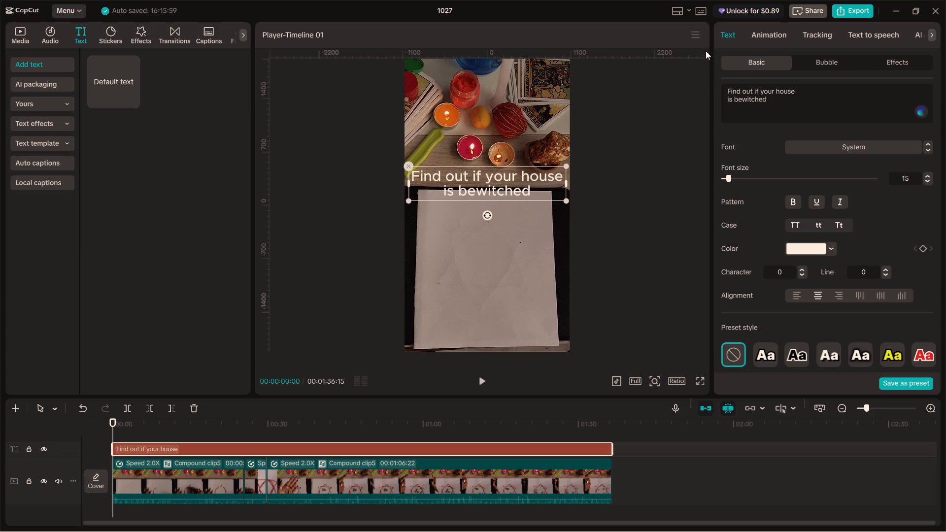
# Convert only the word "bewitched" in the overlay text to uppercase.
pyautogui.moveTo(766, 99); pyautogui.dragTo(731, 97)
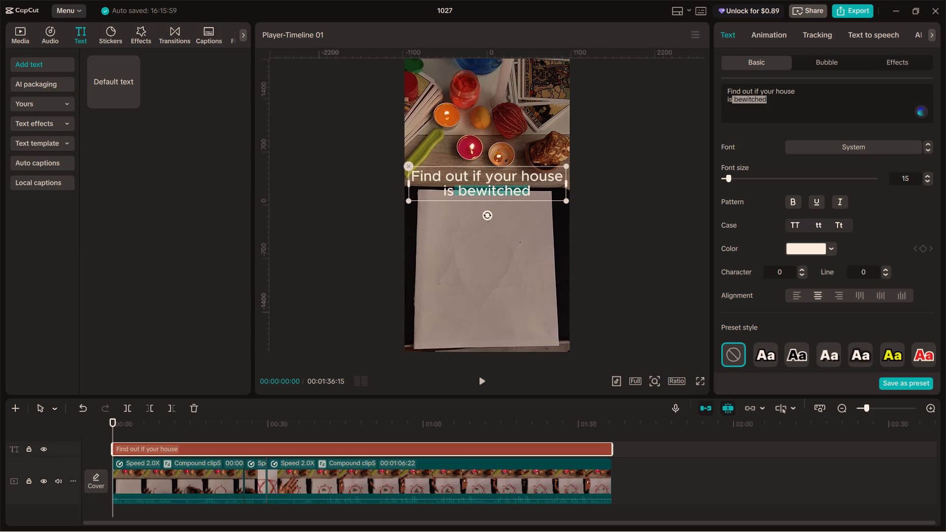
pyautogui.moveTo(731, 97); pyautogui.dragTo(735, 97)
pyautogui.click(793, 223)
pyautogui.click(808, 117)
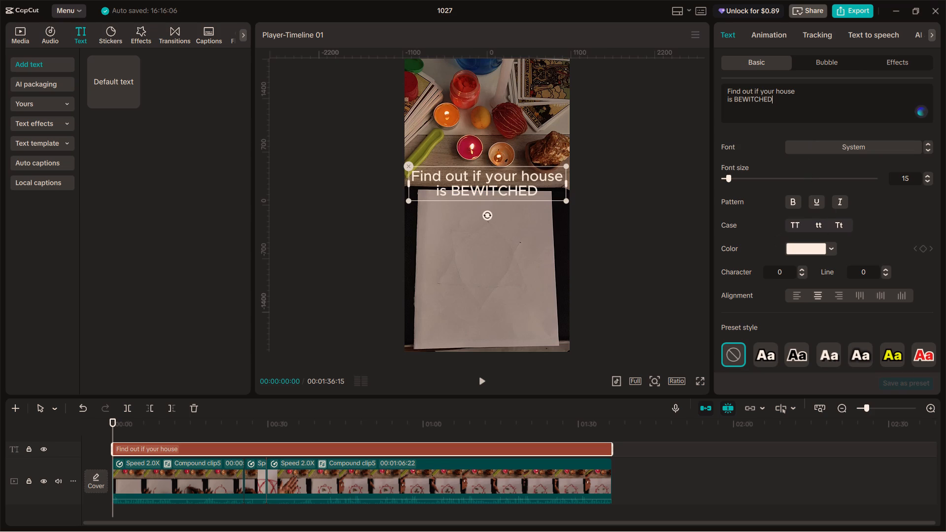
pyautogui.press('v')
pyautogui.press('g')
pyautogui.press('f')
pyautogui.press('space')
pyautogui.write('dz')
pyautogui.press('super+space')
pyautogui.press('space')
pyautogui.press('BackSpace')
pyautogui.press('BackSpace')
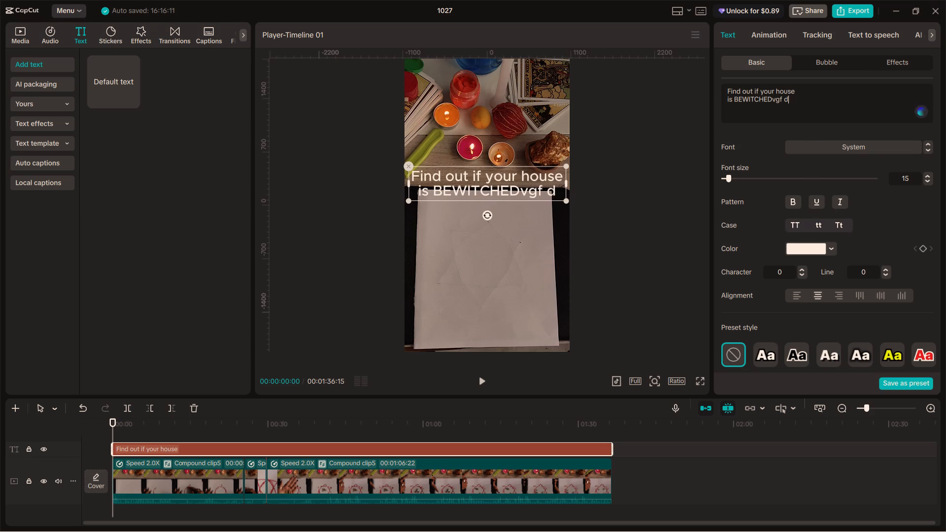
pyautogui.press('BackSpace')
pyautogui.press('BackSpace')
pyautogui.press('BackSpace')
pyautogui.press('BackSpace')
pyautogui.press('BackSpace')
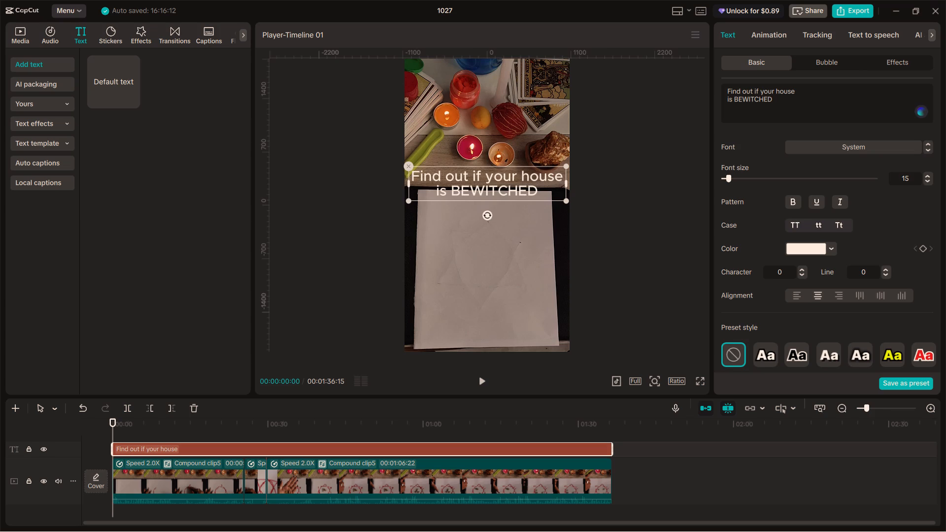
# Scale the overlay text down slightly in the frame so it is about as wide as the paper.
pyautogui.moveTo(565, 164); pyautogui.dragTo(558, 164)
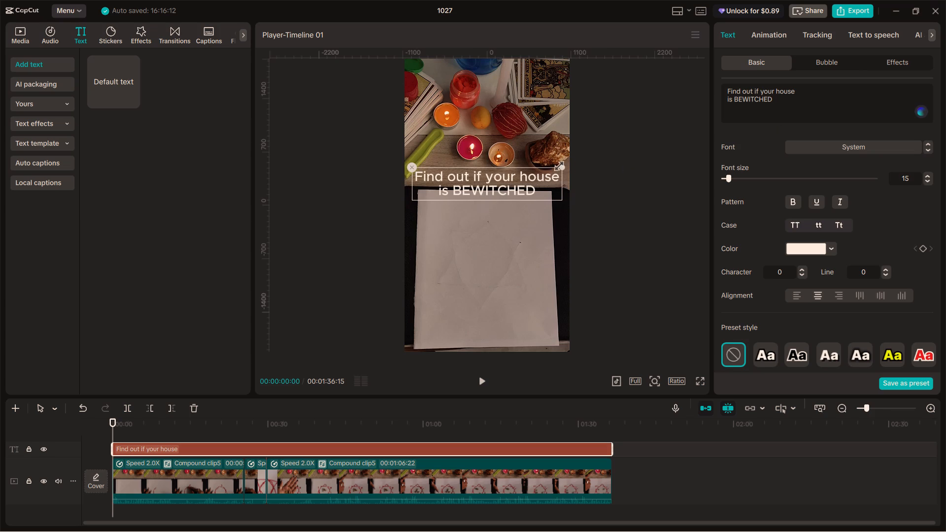
pyautogui.moveTo(558, 164); pyautogui.dragTo(547, 164)
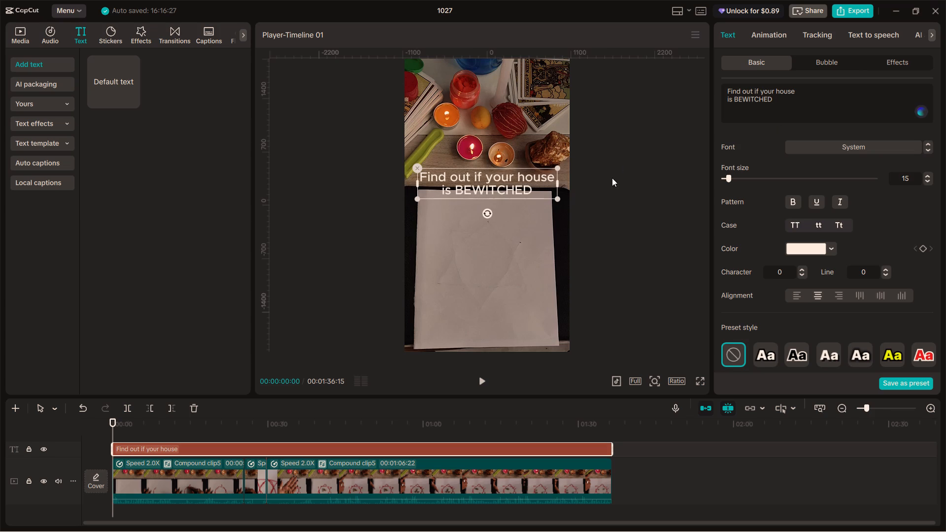
# Search the overlay text's font library for "heylo" and "heylowitch", and browse the fonts for a suitable style.
pyautogui.scroll(-1, 829, 281)
pyautogui.scroll(1, 834, 269)
pyautogui.click(850, 149)
pyautogui.click(881, 79)
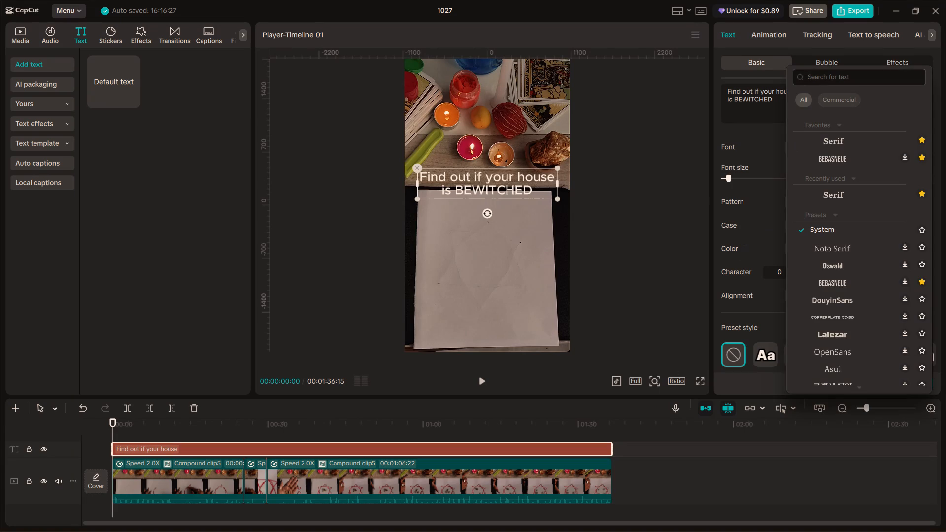
pyautogui.write('hey')
pyautogui.write('lo')
pyautogui.press('Return')
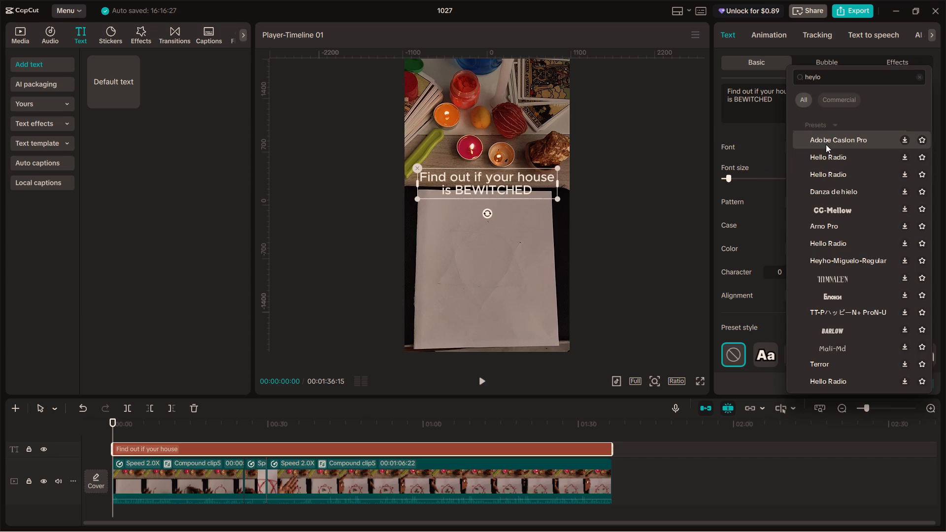
pyautogui.click(825, 72)
pyautogui.write('witch')
pyautogui.press('Return')
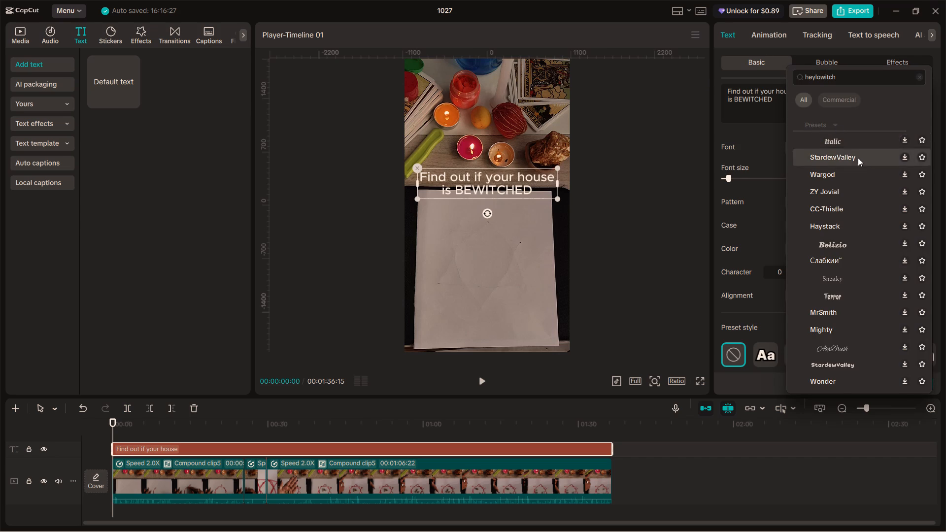
pyautogui.scroll(-3, 857, 171)
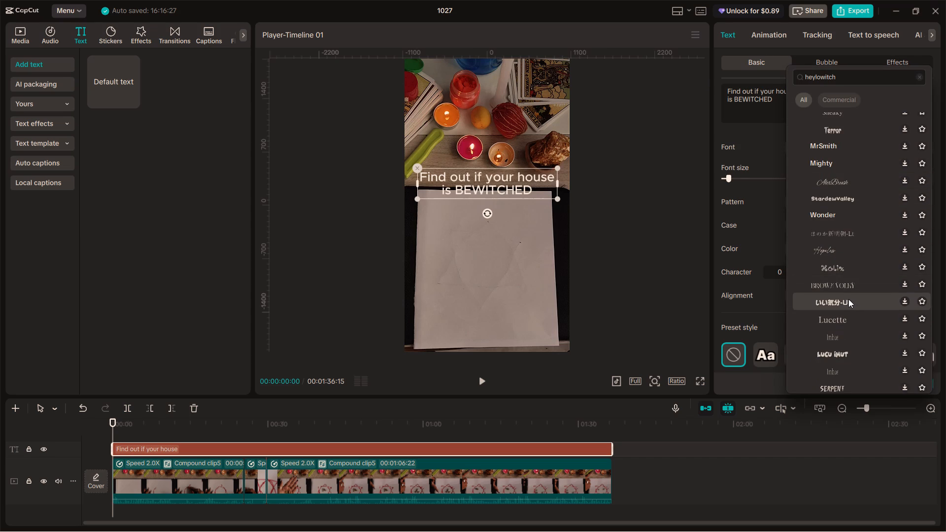
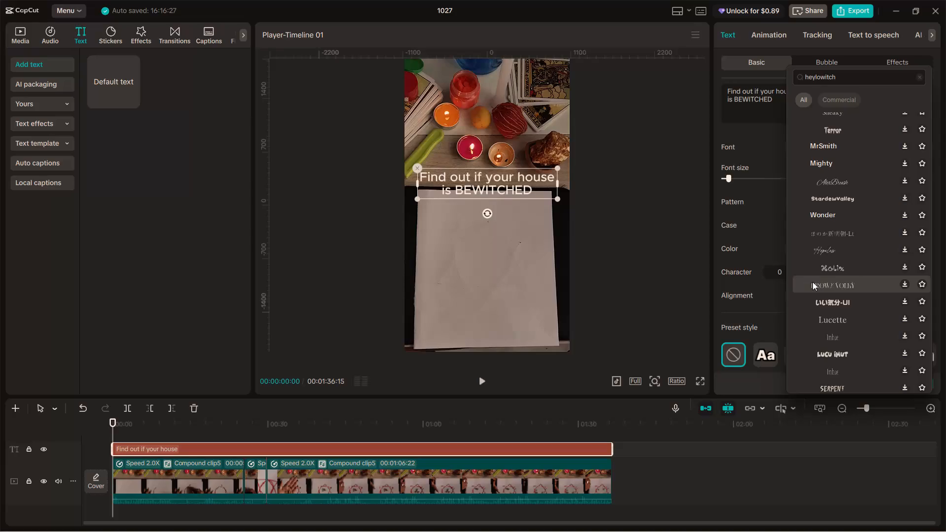
# Search the font library for "hyper" and apply the Hypercrack font to the overlay text.
pyautogui.click(889, 81)
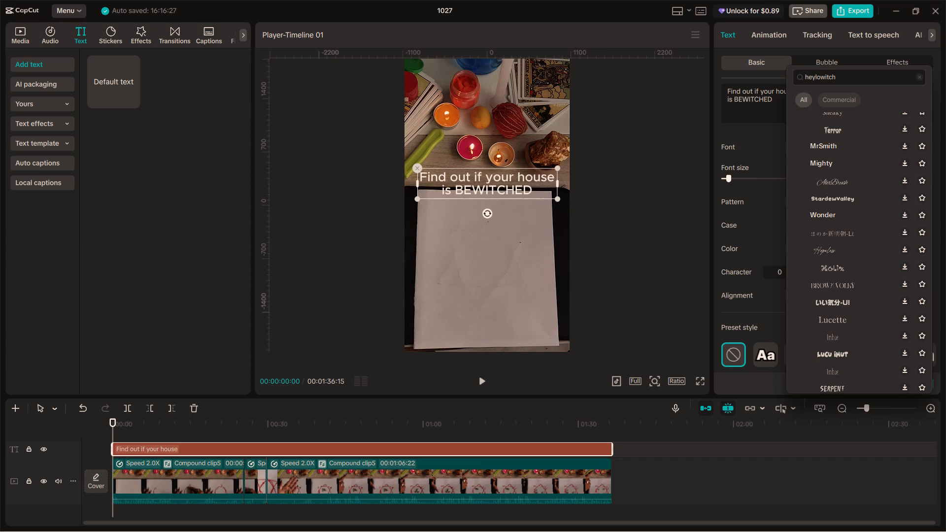
pyautogui.hotkey('ctrl', 'a')
pyautogui.write('hyper')
pyautogui.press('Return')
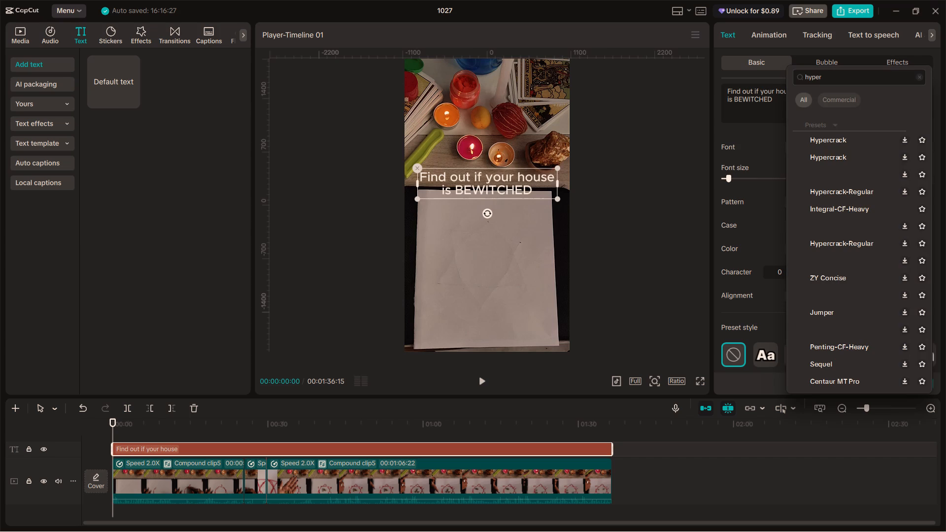
pyautogui.click(848, 136)
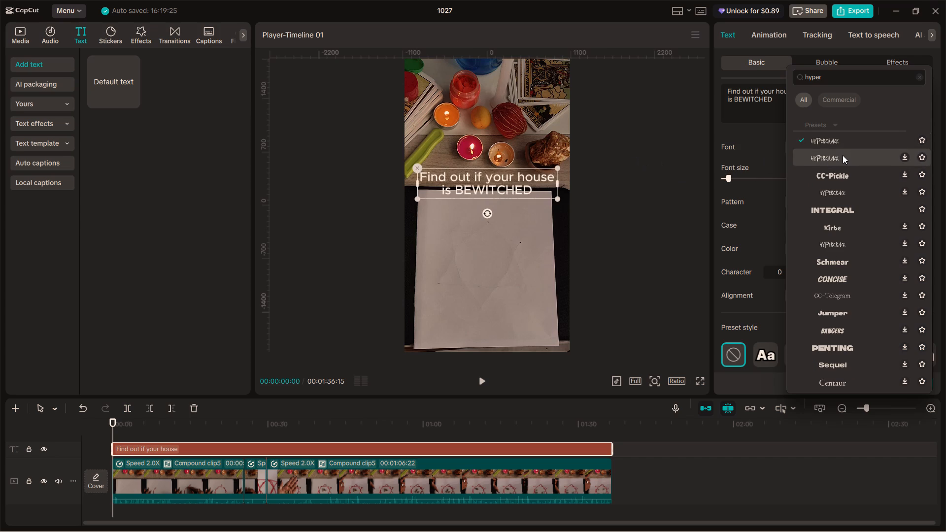
pyautogui.click(843, 155)
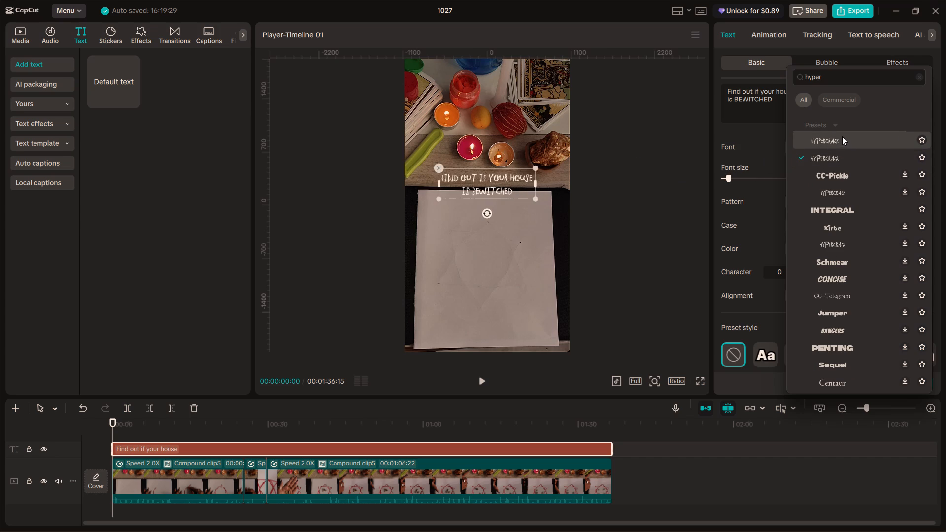
pyautogui.click(842, 141)
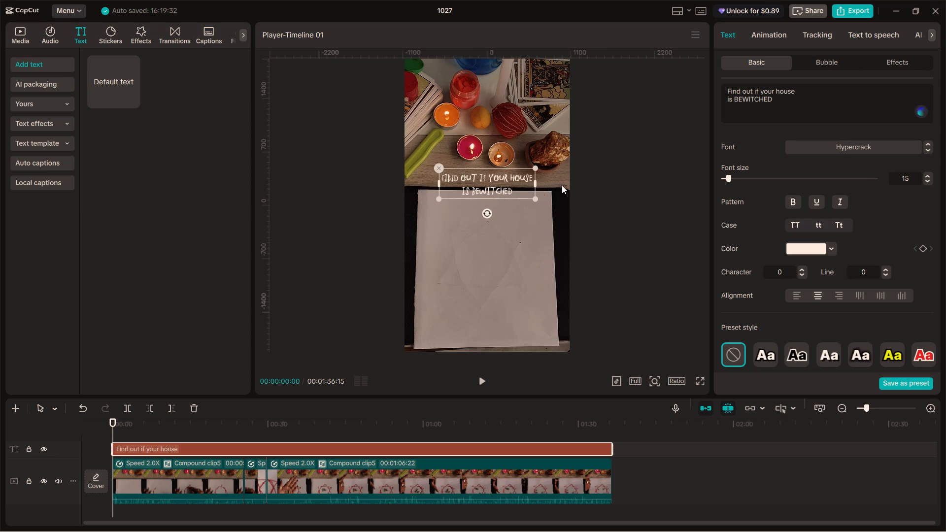
# Enlarge the overlay text slightly in the frame to a scale of about 107%.
pyautogui.moveTo(533, 197); pyautogui.dragTo(536, 200)
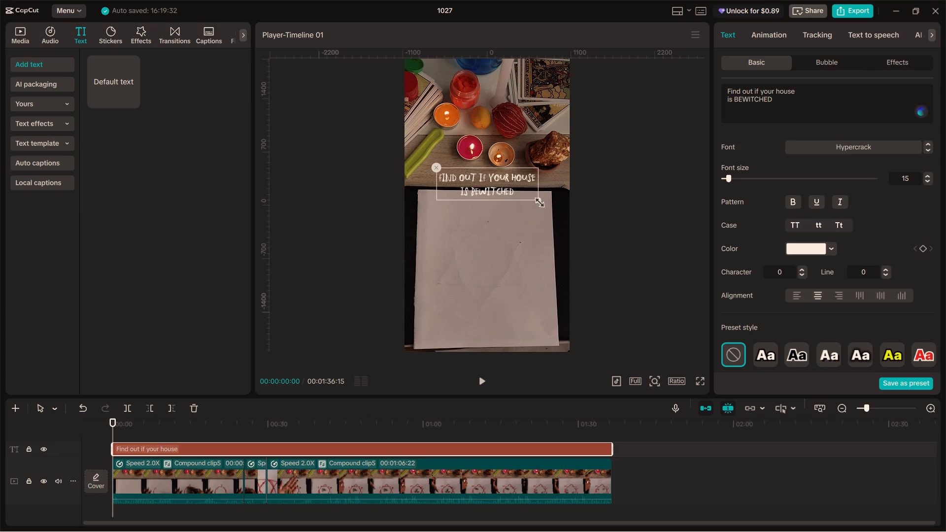
pyautogui.moveTo(536, 200); pyautogui.dragTo(545, 207)
pyautogui.click(545, 207)
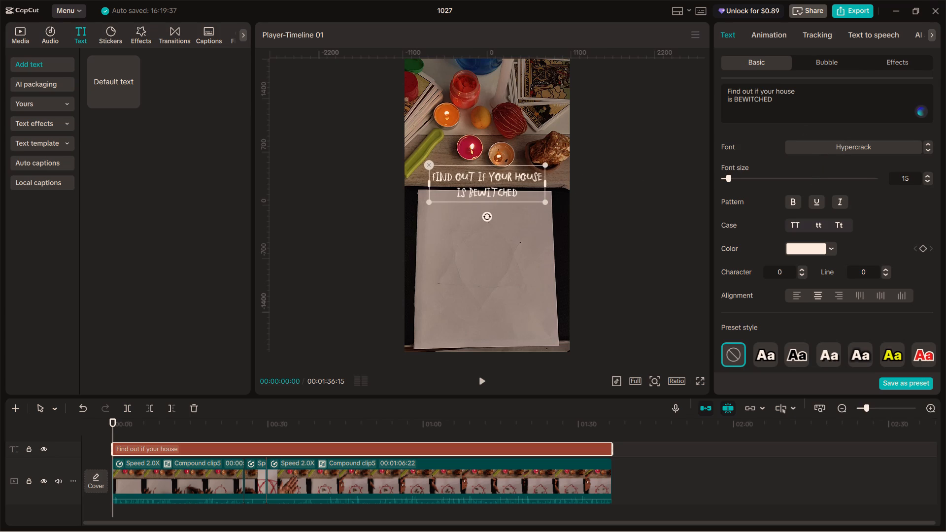
pyautogui.moveTo(731, 100); pyautogui.dragTo(724, 85)
pyautogui.click(724, 85)
# Apply the preset style with white lettering and a black outline to the overlay text.
pyautogui.scroll(-2, 861, 237)
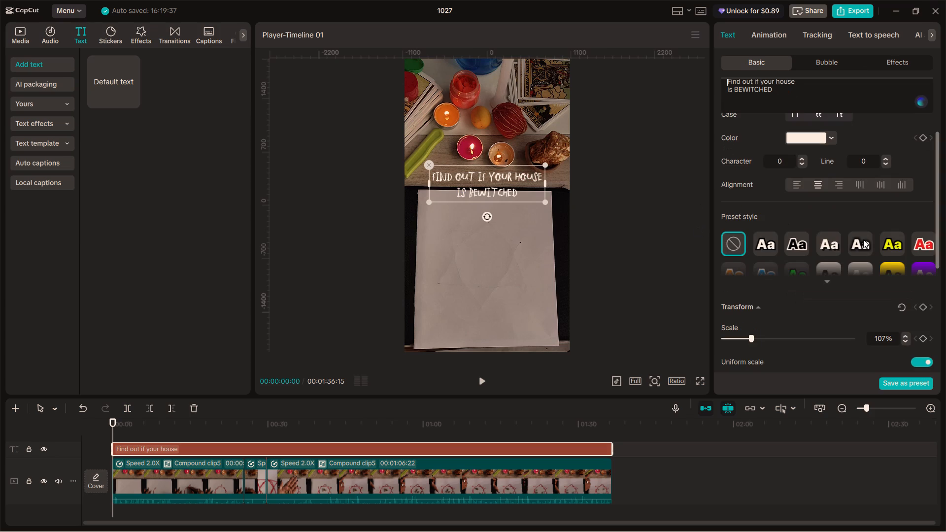
pyautogui.click(771, 242)
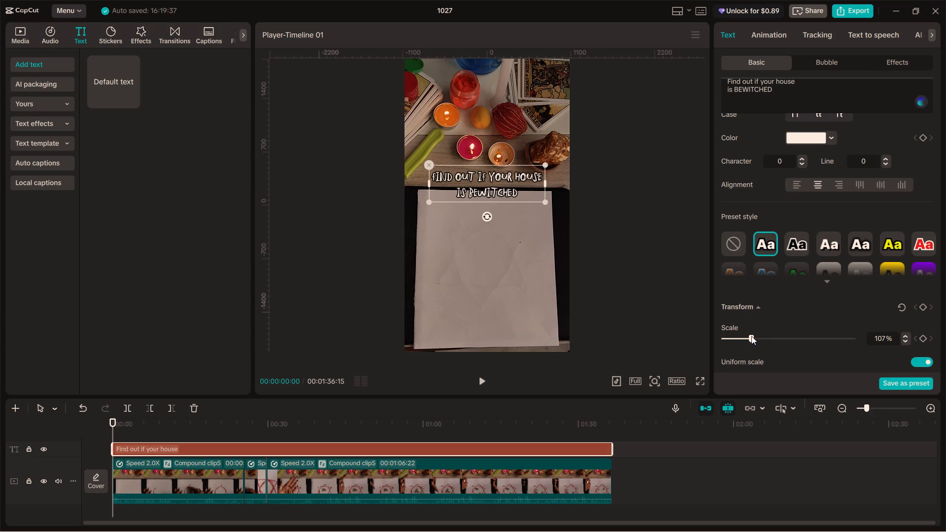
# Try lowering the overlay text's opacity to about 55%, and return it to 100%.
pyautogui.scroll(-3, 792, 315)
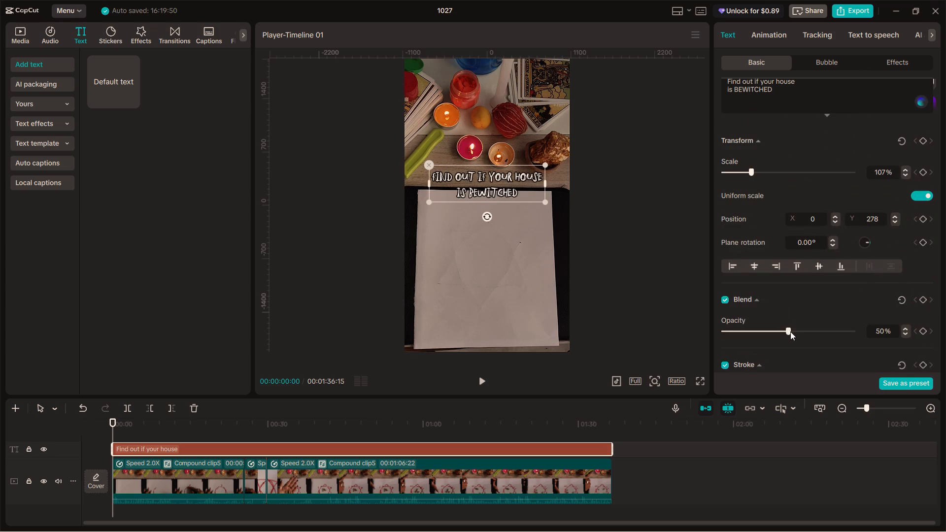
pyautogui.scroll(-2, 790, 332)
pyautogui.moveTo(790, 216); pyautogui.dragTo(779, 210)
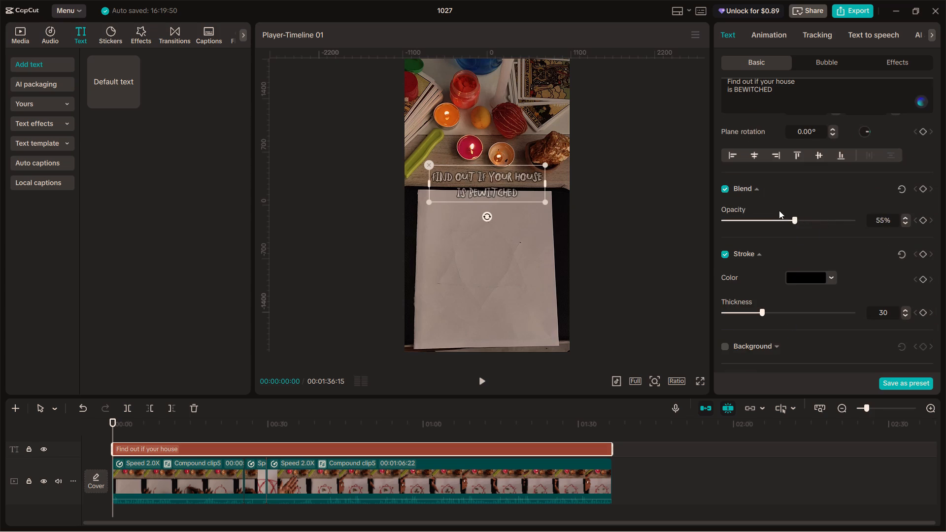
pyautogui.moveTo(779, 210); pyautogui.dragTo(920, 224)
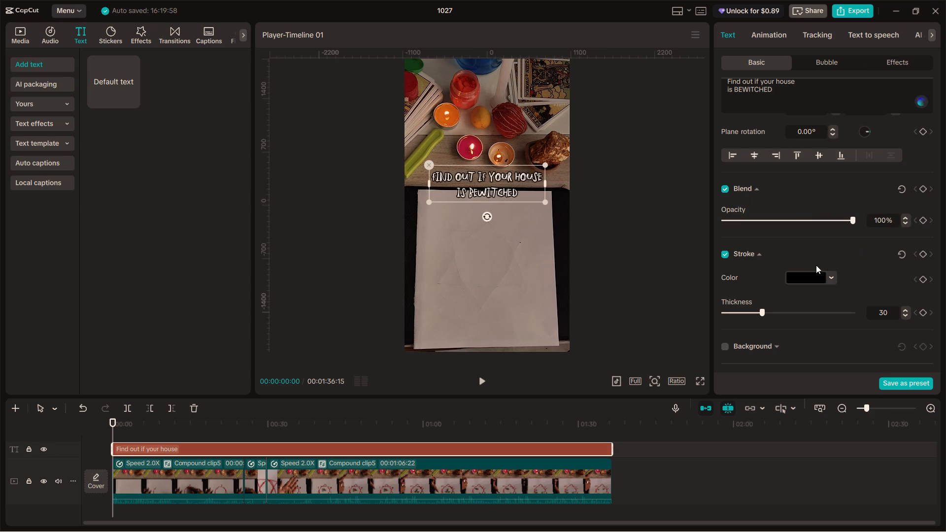
# Reduce the thickness of the overlay text's black stroke to 15.
pyautogui.scroll(-1, 816, 265)
pyautogui.moveTo(756, 257); pyautogui.dragTo(744, 251)
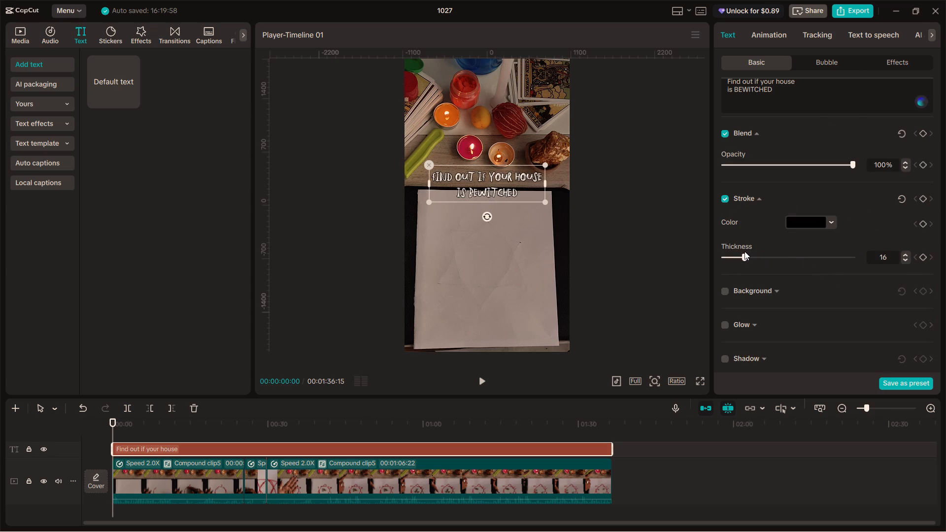
pyautogui.moveTo(744, 251); pyautogui.dragTo(743, 250)
# Enable the shadow effect on the overlay text.
pyautogui.scroll(-1, 785, 212)
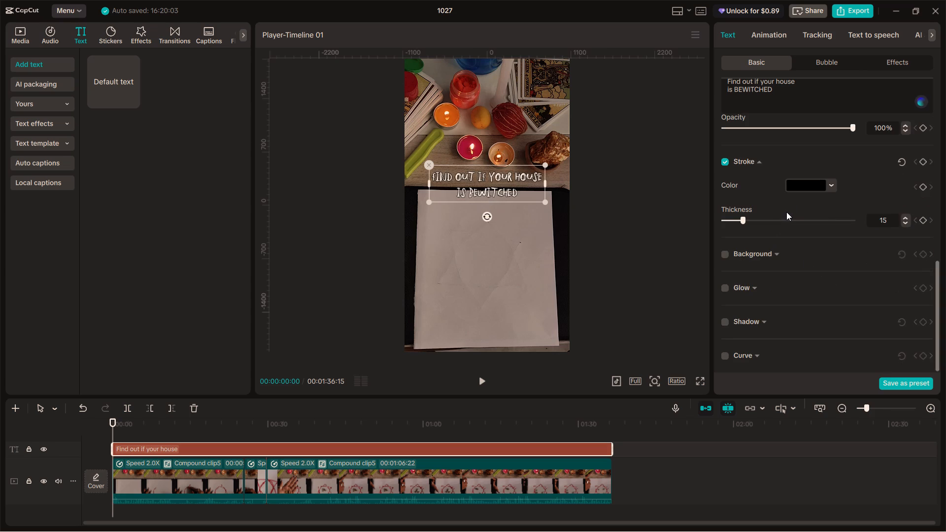
pyautogui.scroll(-1, 755, 308)
pyautogui.click(722, 322)
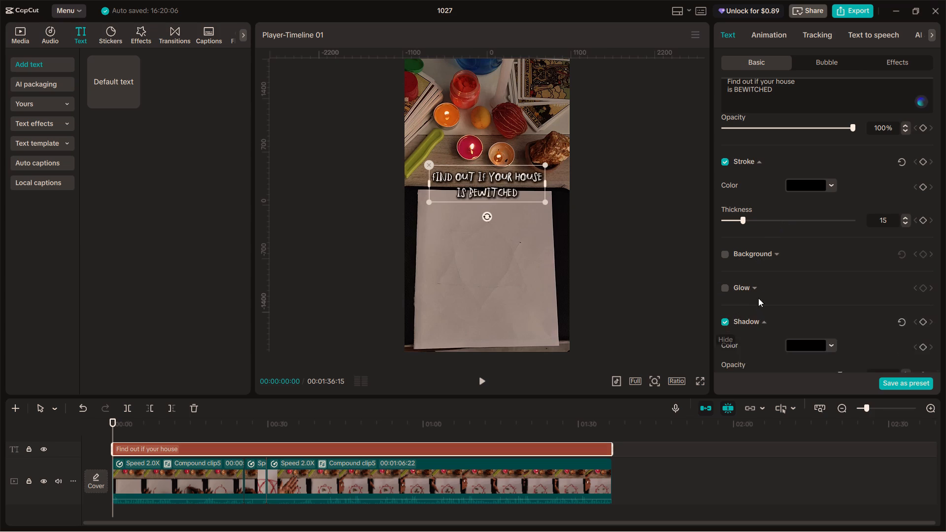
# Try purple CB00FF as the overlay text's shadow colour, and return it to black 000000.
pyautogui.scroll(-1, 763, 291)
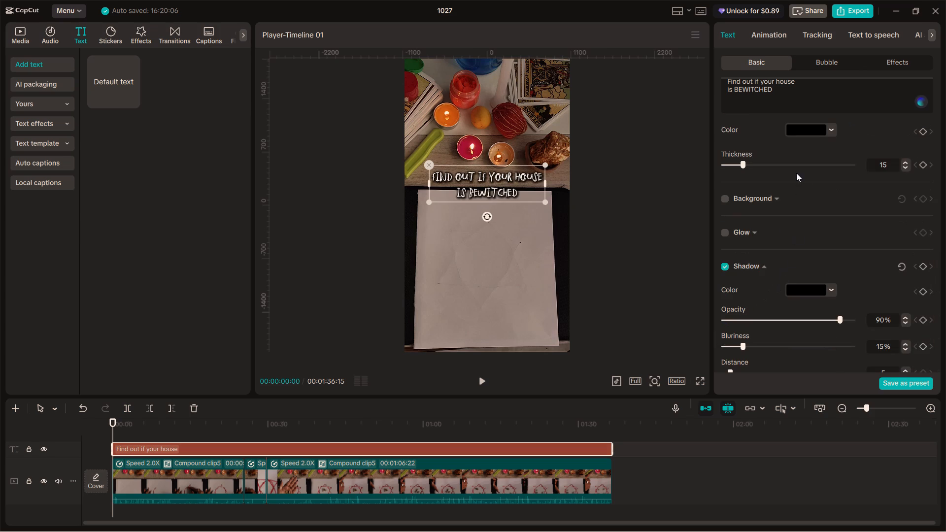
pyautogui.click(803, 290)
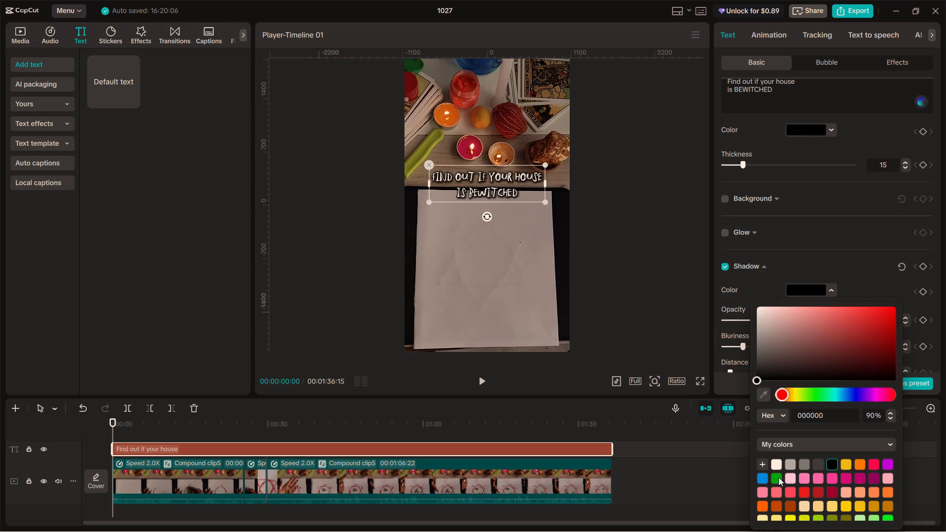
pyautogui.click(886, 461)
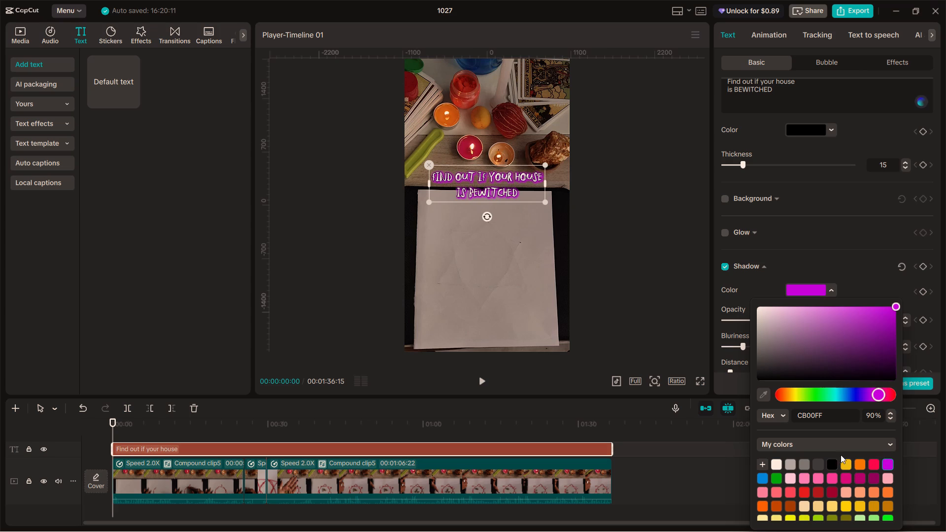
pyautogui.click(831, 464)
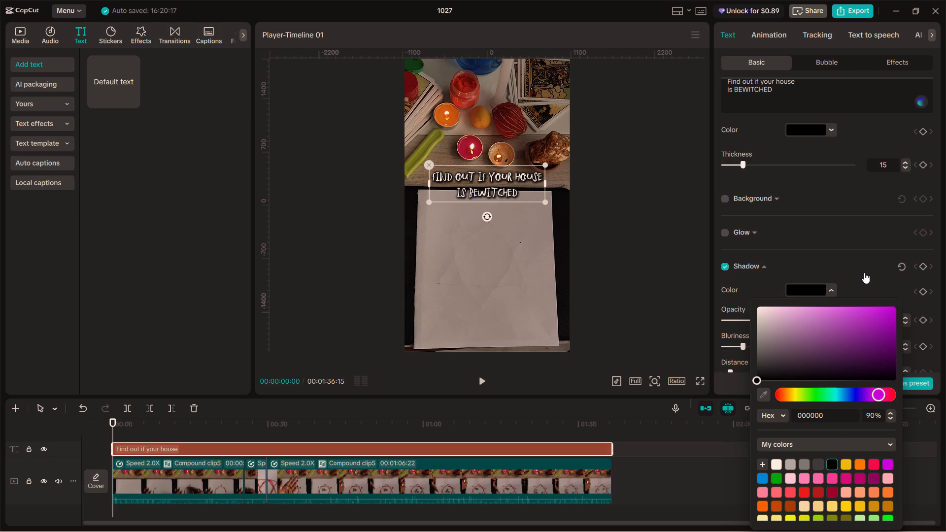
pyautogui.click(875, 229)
# Change the overlay text's stroke colour to purple CB00FF.
pyautogui.scroll(2, 845, 232)
pyautogui.click(820, 240)
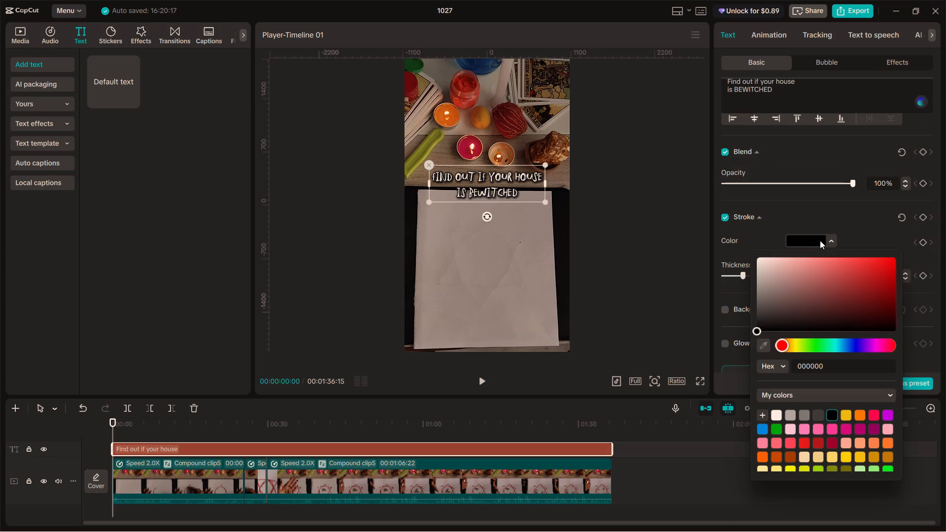
pyautogui.click(886, 409)
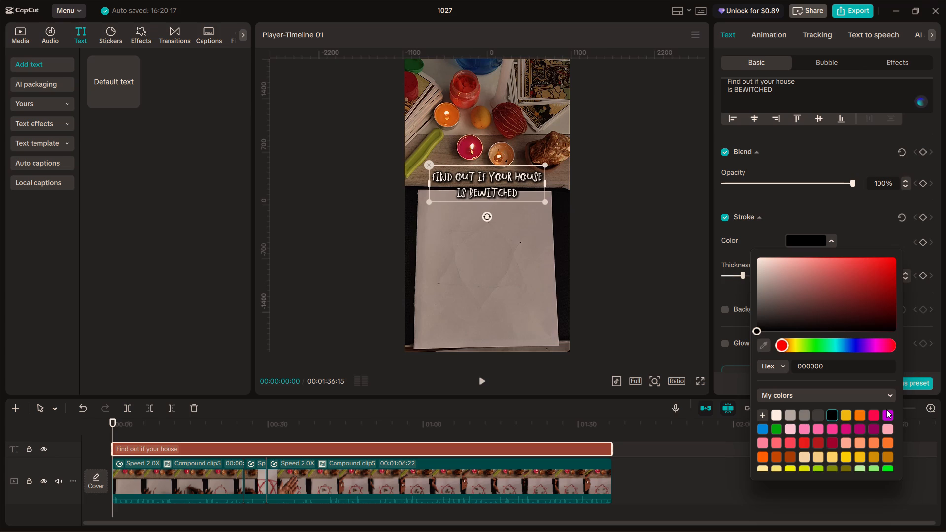
pyautogui.click(889, 415)
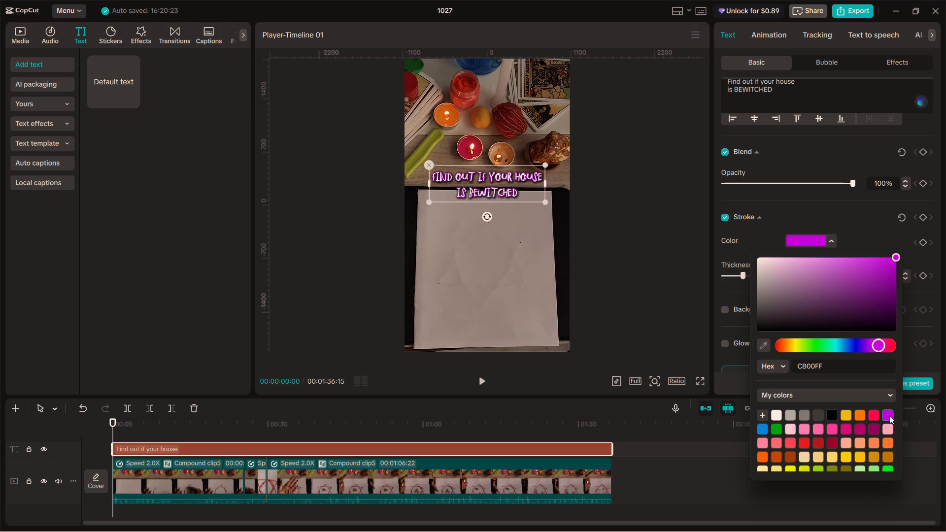
pyautogui.click(843, 214)
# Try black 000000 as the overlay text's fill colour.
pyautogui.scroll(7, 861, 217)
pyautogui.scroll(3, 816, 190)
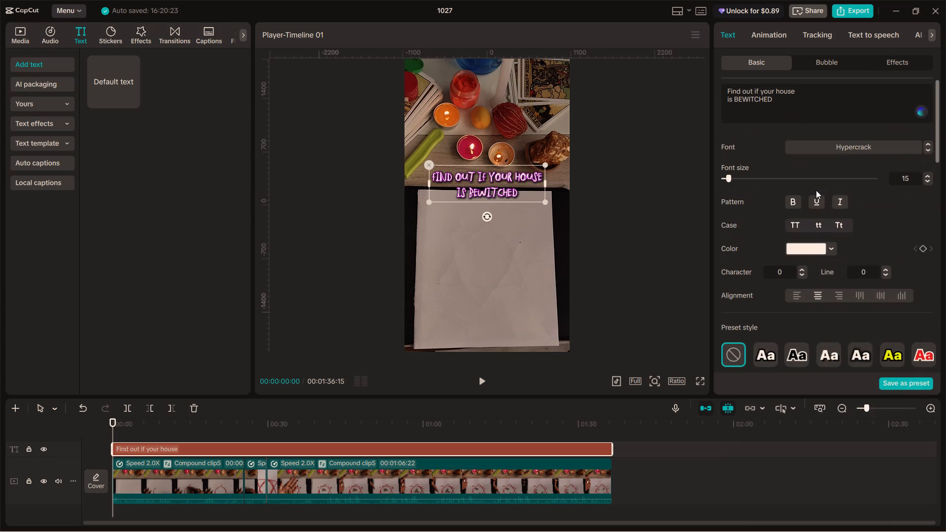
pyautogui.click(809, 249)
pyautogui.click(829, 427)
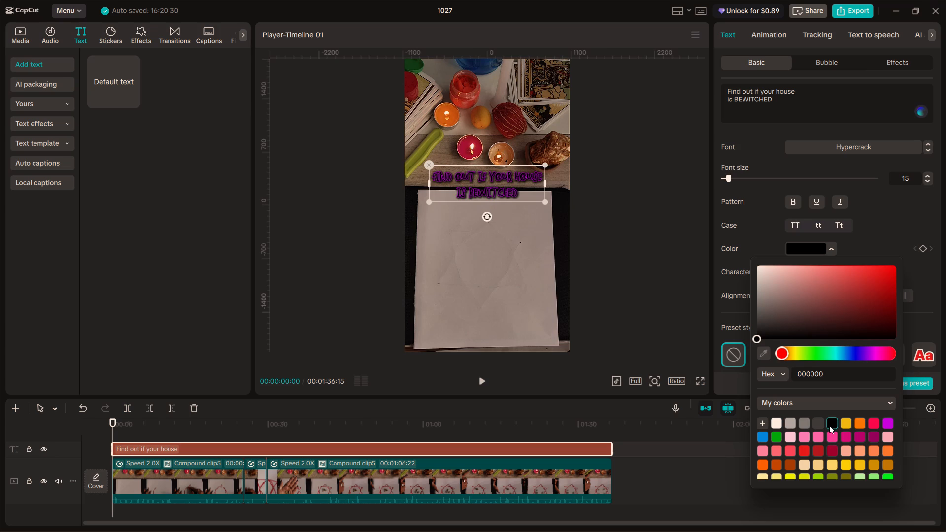
# Preview the black-filled overlay text in full screen, and return to the editor.
pyautogui.click(701, 380)
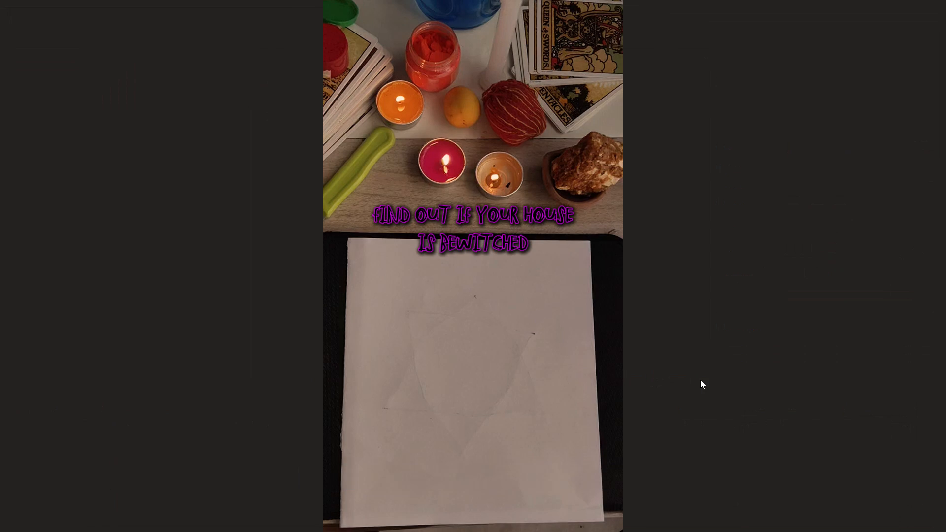
pyautogui.click(676, 379)
pyautogui.click(636, 475)
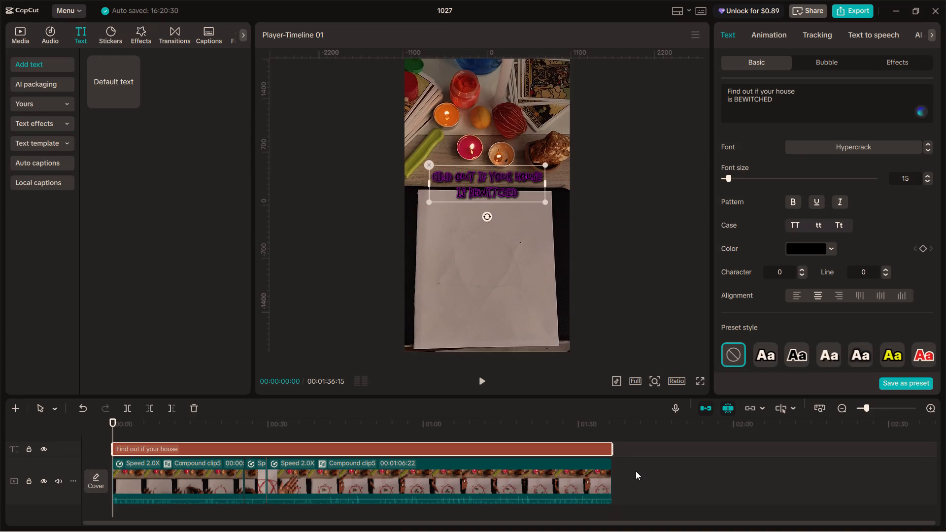
# Change the overlay text's fill colour to light grey B3B3B3.
pyautogui.scroll(-3, 854, 193)
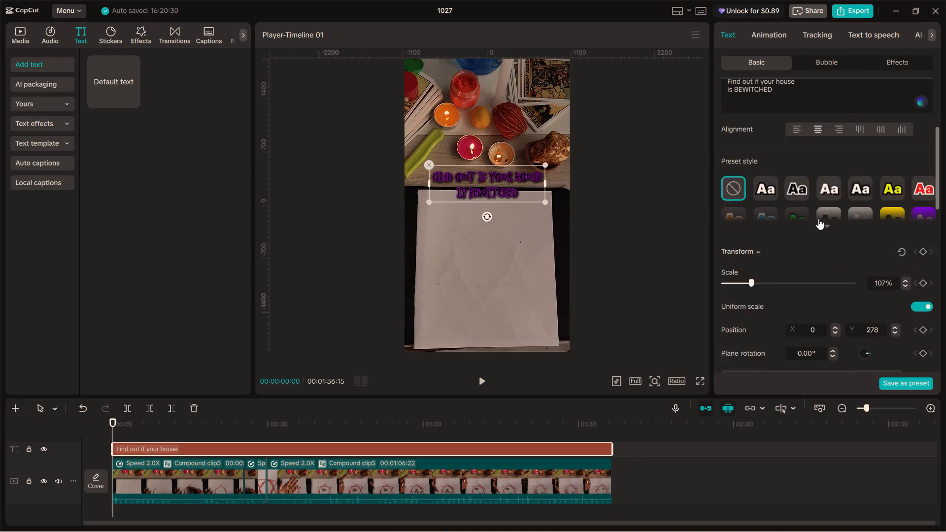
pyautogui.scroll(-1, 818, 219)
pyautogui.scroll(-11, 778, 254)
pyautogui.scroll(5, 778, 255)
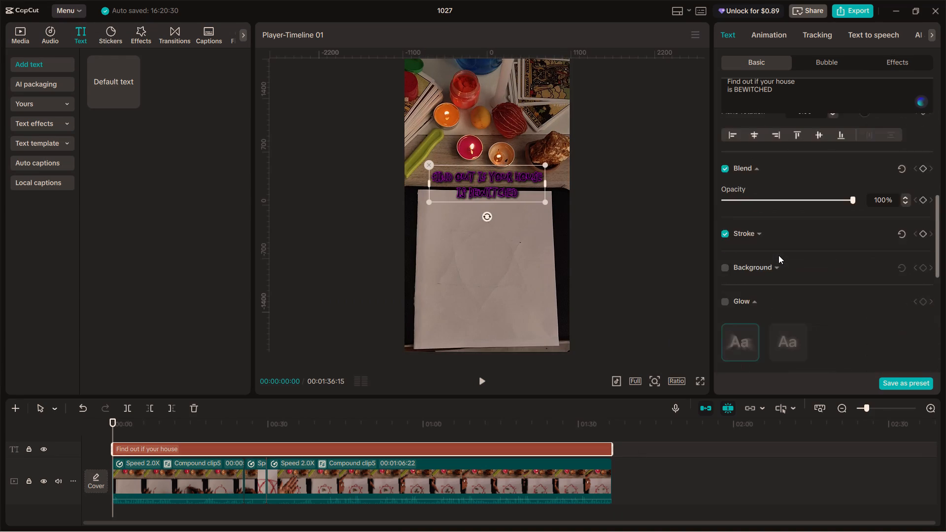
pyautogui.scroll(12, 778, 255)
pyautogui.click(809, 251)
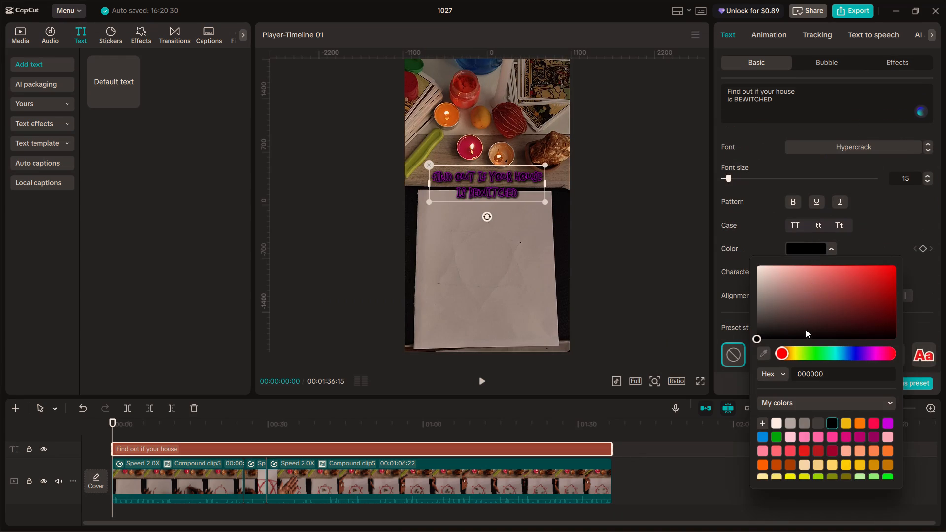
pyautogui.click(769, 417)
pyautogui.click(772, 419)
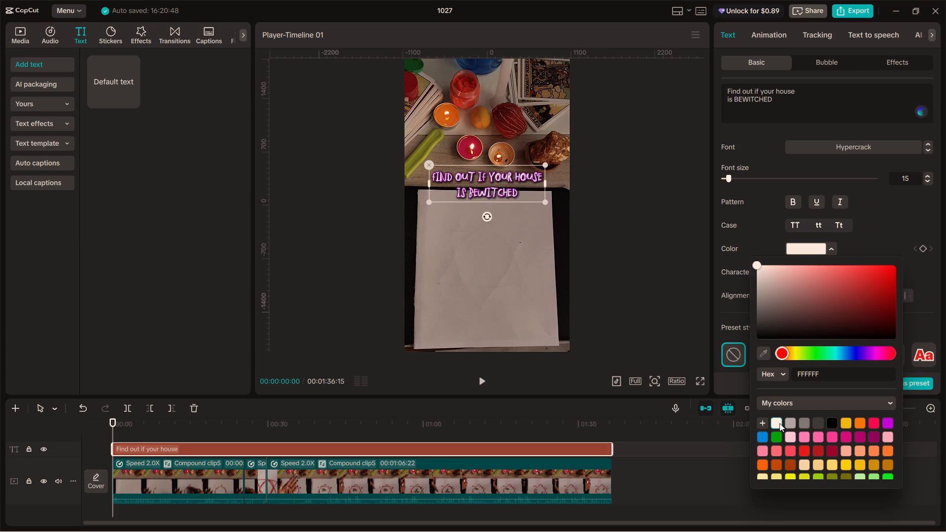
pyautogui.click(782, 422)
pyautogui.click(789, 424)
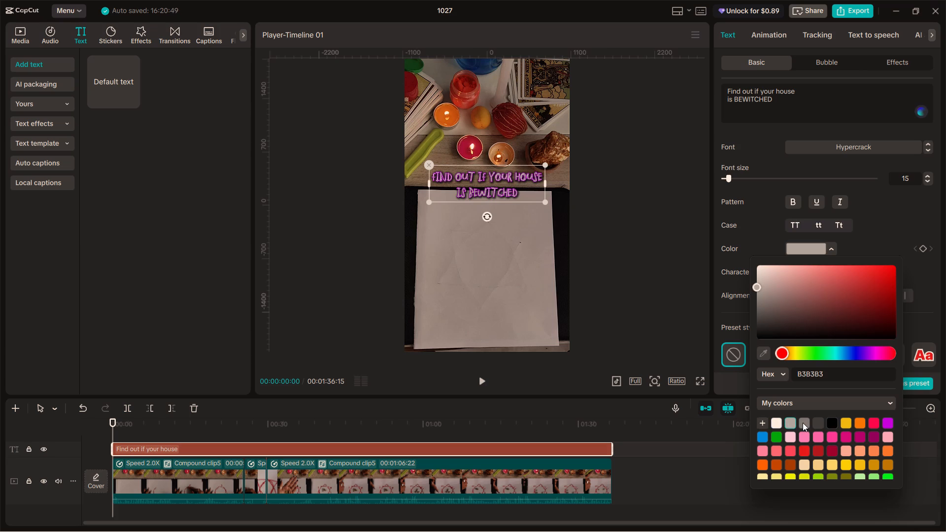
# Preview the grey-filled overlay text in full screen, and return to the editor.
pyautogui.click(699, 383)
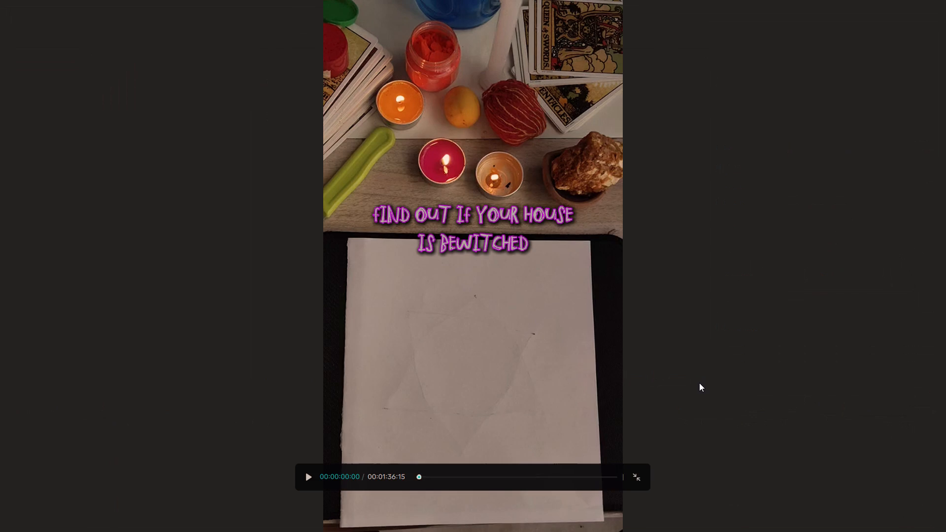
pyautogui.click(641, 480)
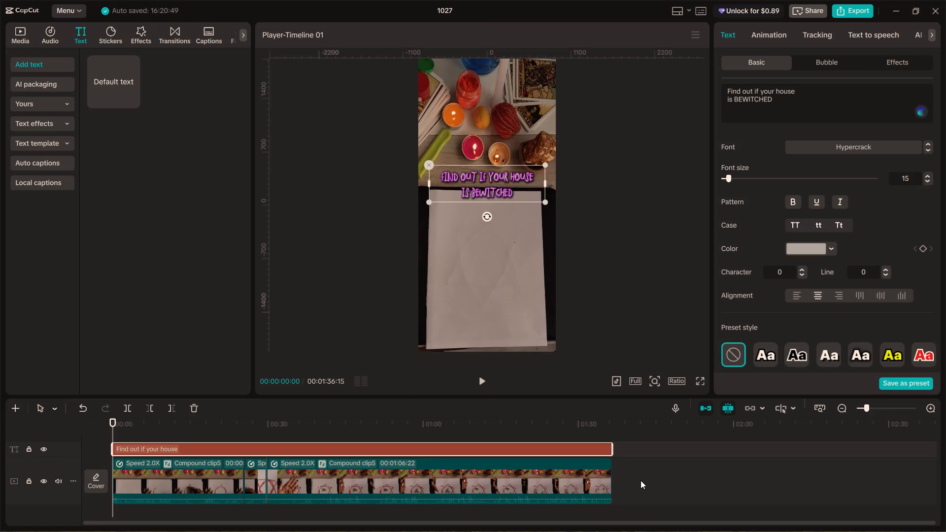
# Change the overlay text's stroke colour to black 000000.
pyautogui.scroll(-5, 829, 283)
pyautogui.scroll(-4, 775, 286)
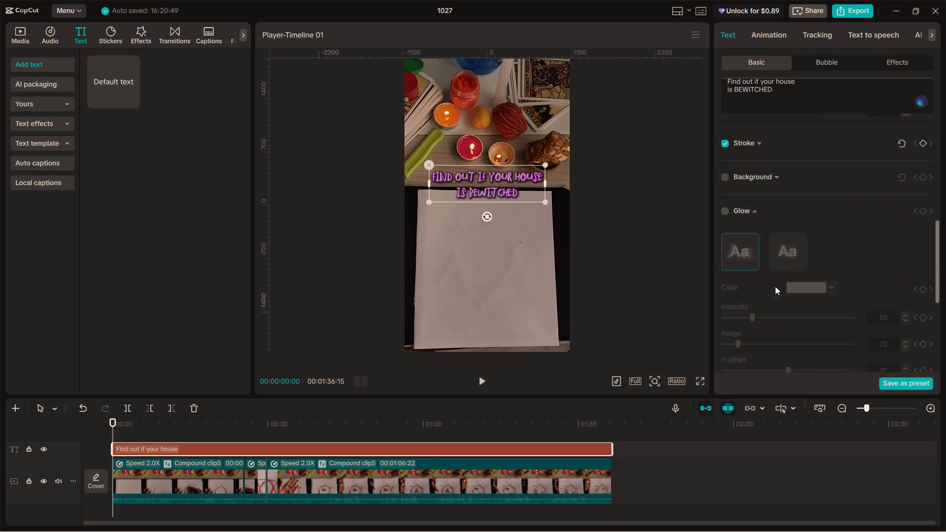
pyautogui.scroll(-6, 775, 286)
pyautogui.scroll(8, 773, 308)
pyautogui.scroll(-3, 775, 290)
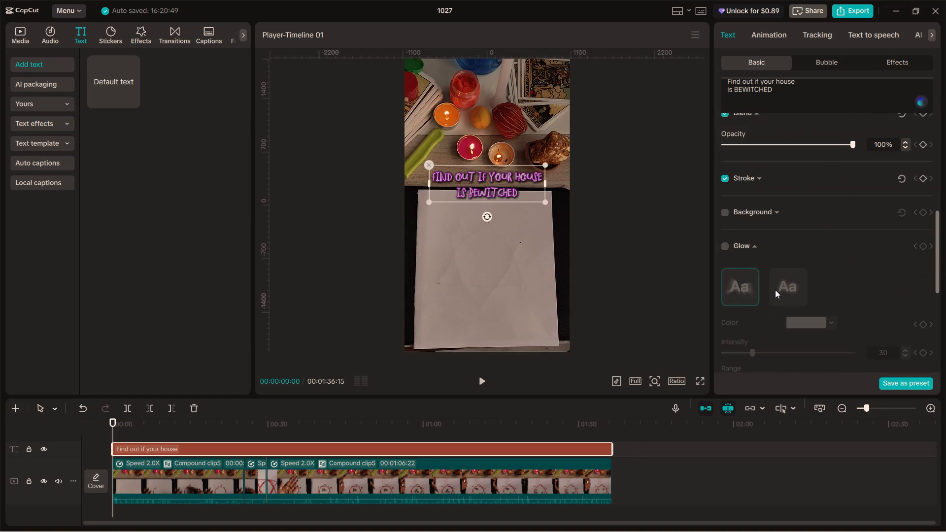
pyautogui.click(755, 174)
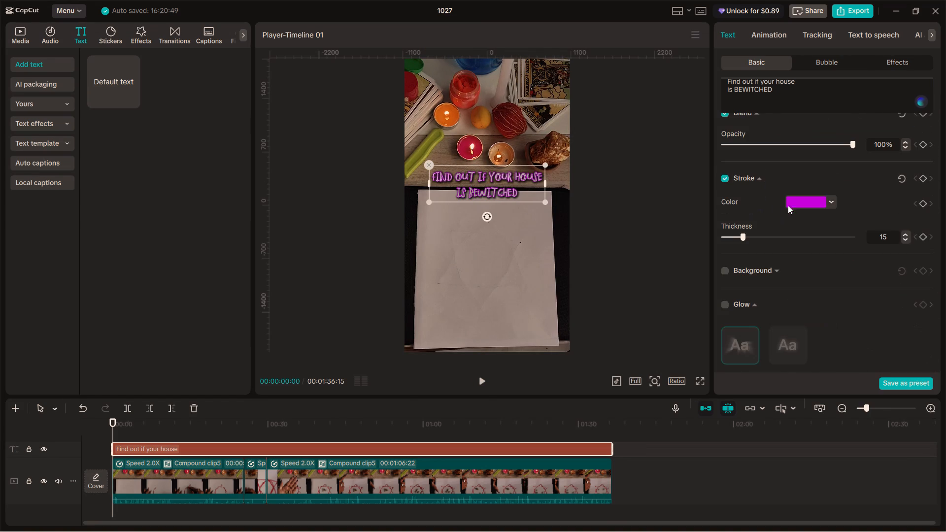
pyautogui.click(794, 199)
pyautogui.click(832, 377)
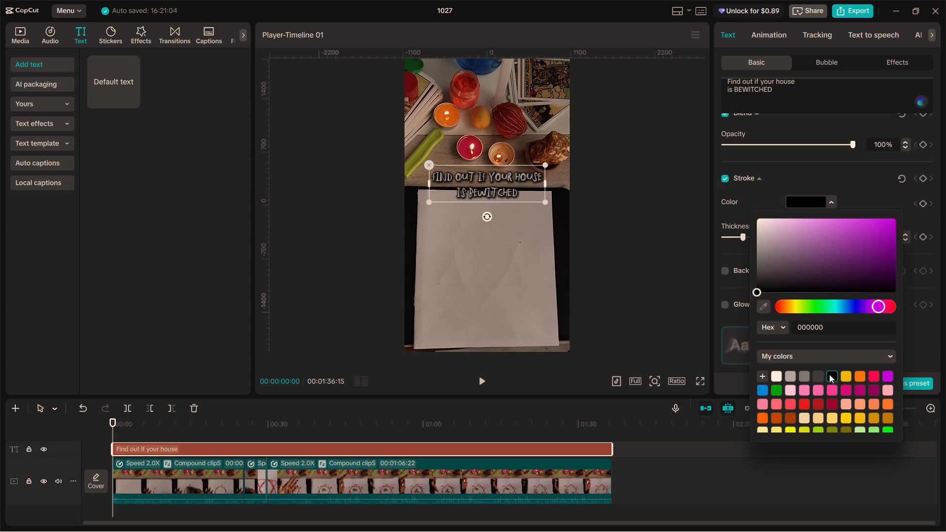
pyautogui.click(863, 180)
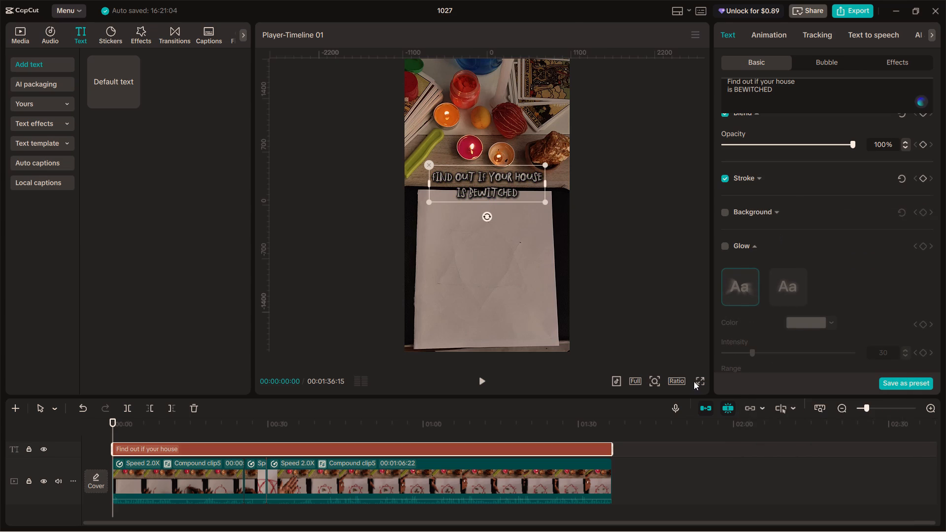
# Preview the black-outlined overlay text in full screen, and return to the editor.
pyautogui.click(700, 381)
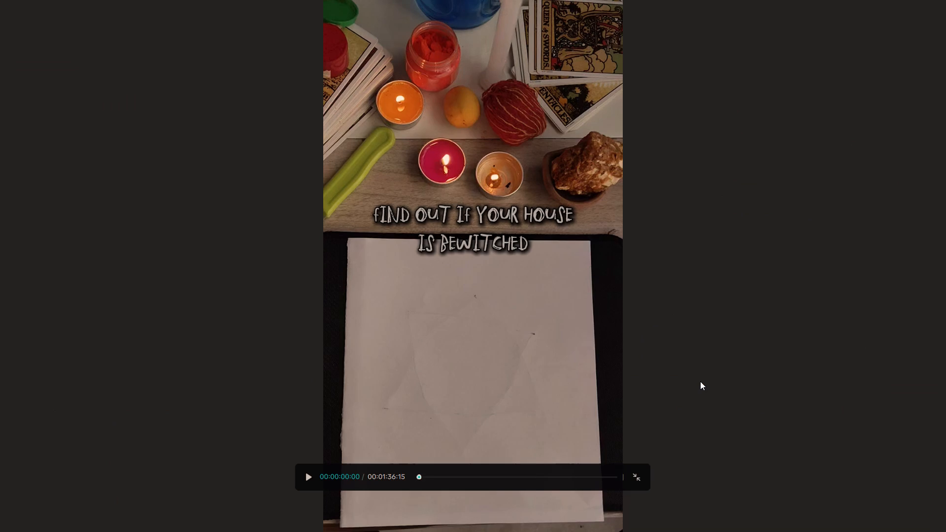
pyautogui.click(639, 482)
# Search the fonts for "serif" and apply the favourite Serif font to the words "Find out if your house is" only.
pyautogui.scroll(2, 796, 245)
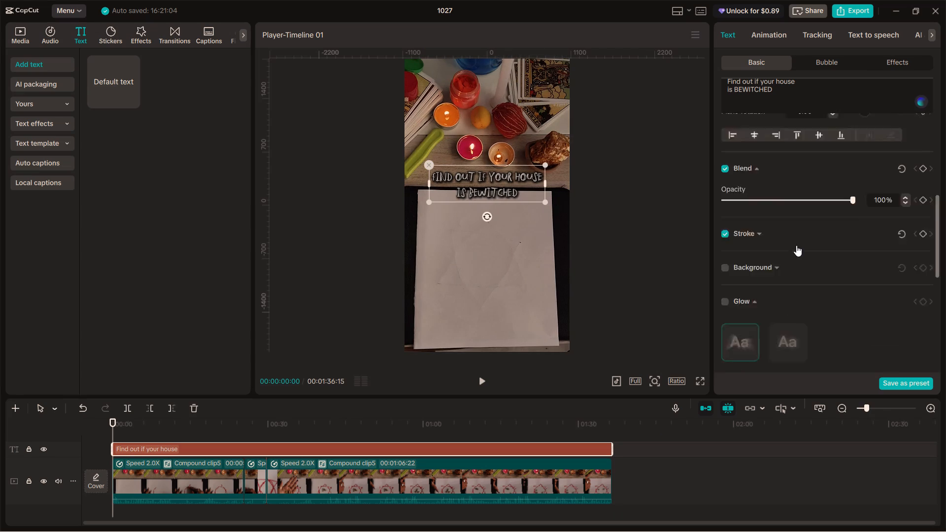
pyautogui.scroll(13, 796, 245)
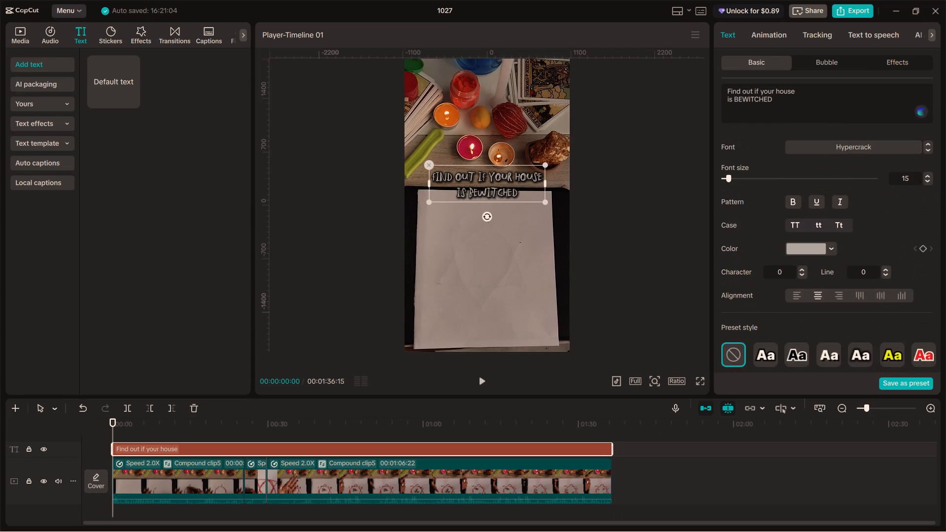
pyautogui.moveTo(734, 100); pyautogui.dragTo(721, 72)
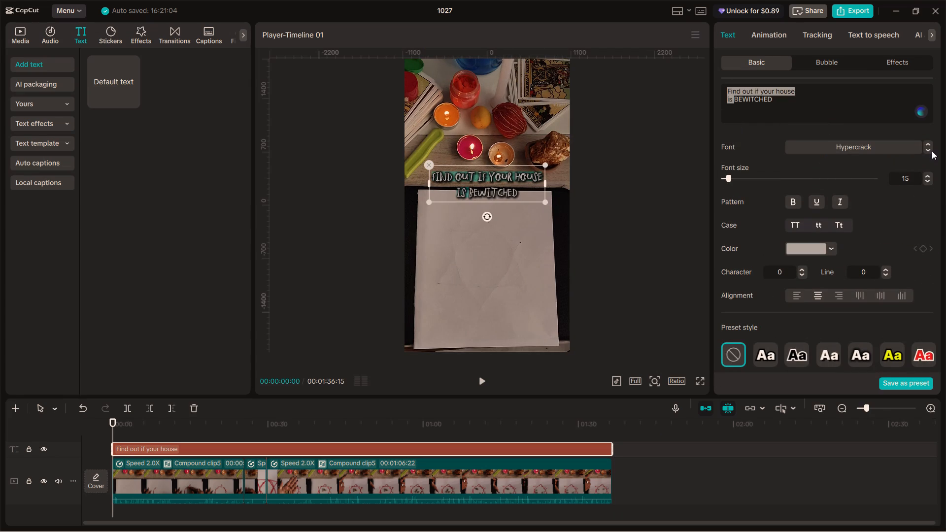
pyautogui.click(900, 145)
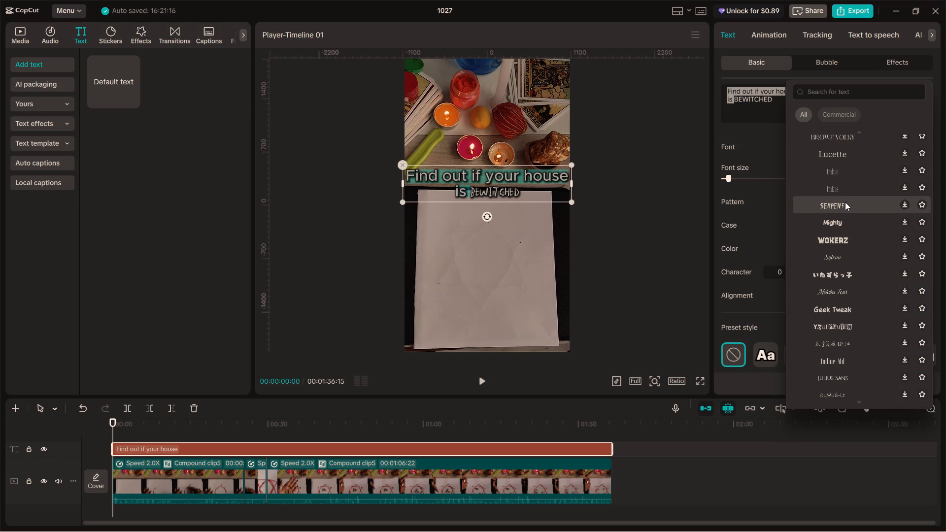
pyautogui.click(844, 89)
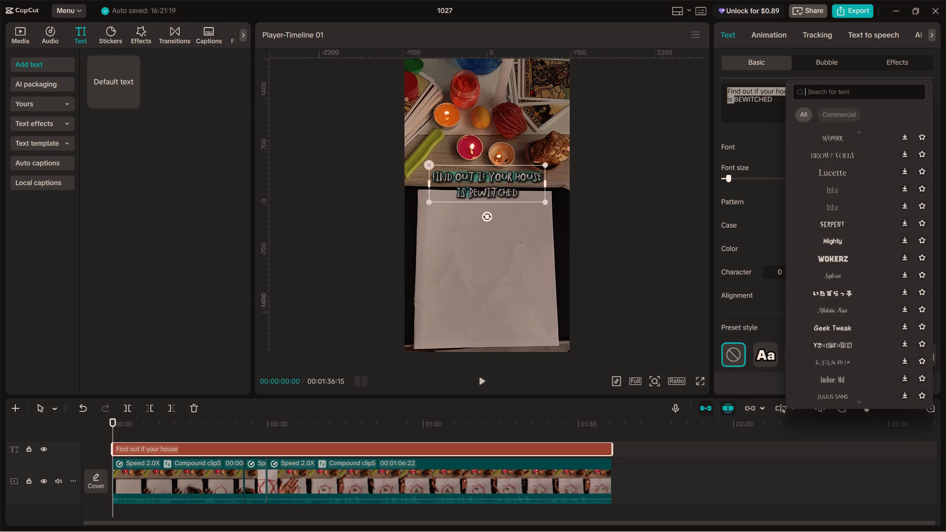
pyautogui.write('serfi')
pyautogui.press('BackSpace')
pyautogui.press('BackSpace')
pyautogui.write('if')
pyautogui.press('Return')
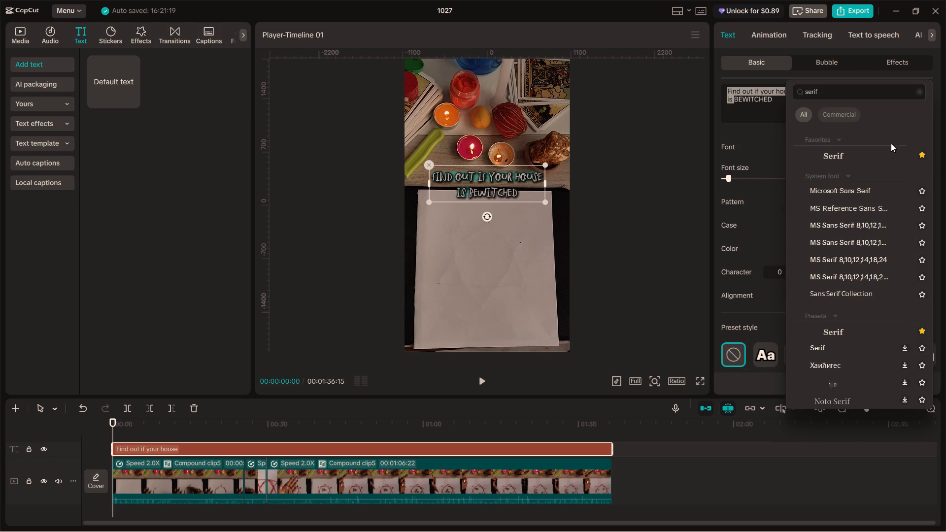
pyautogui.click(860, 159)
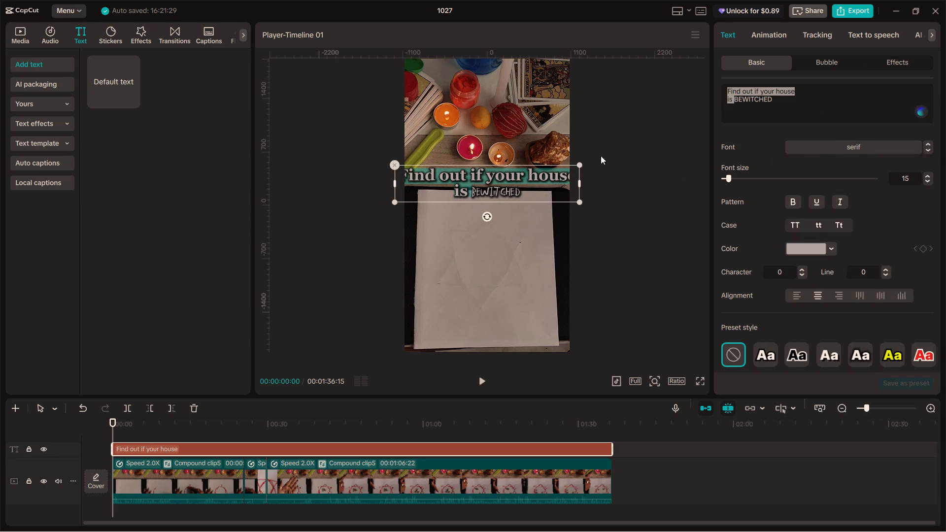
# Shrink the overlay text to 68% scale so it fits within the video frame.
pyautogui.moveTo(574, 163); pyautogui.dragTo(563, 166)
pyautogui.click(509, 183)
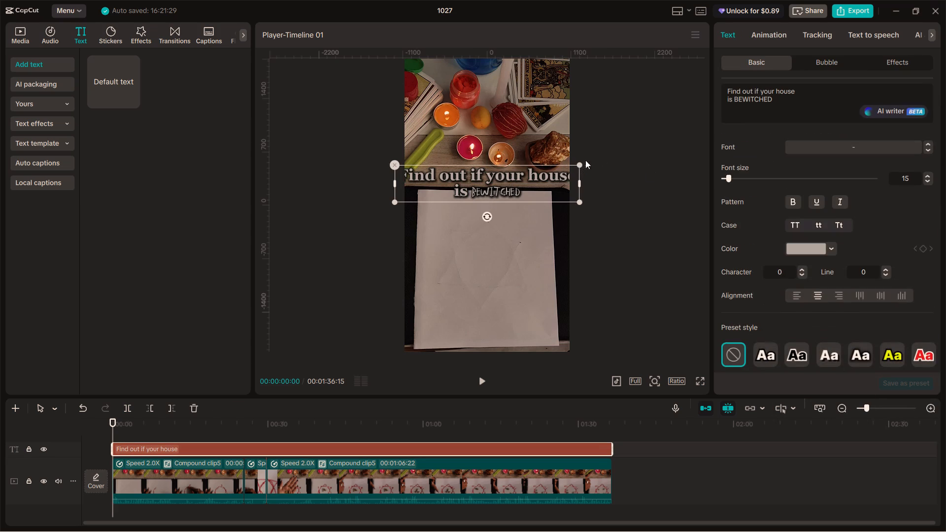
pyautogui.moveTo(575, 167); pyautogui.dragTo(524, 190)
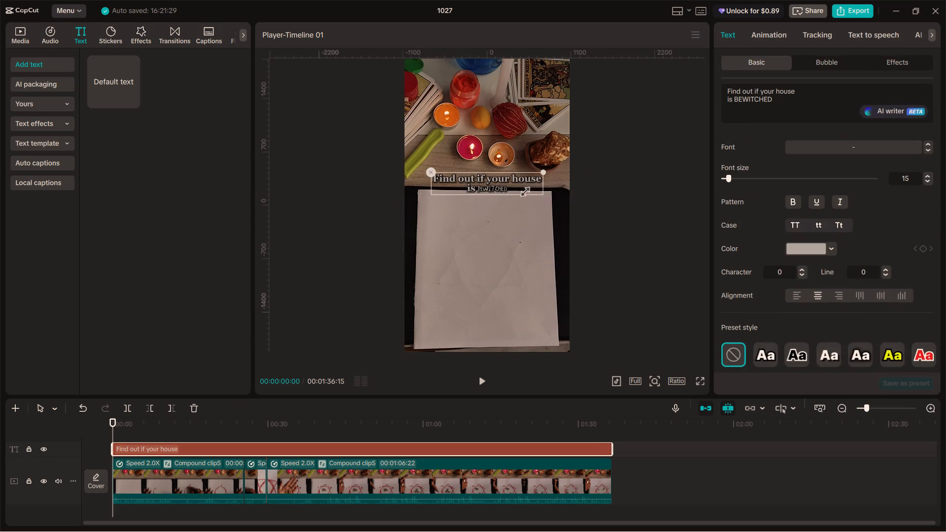
pyautogui.moveTo(524, 190); pyautogui.dragTo(532, 193)
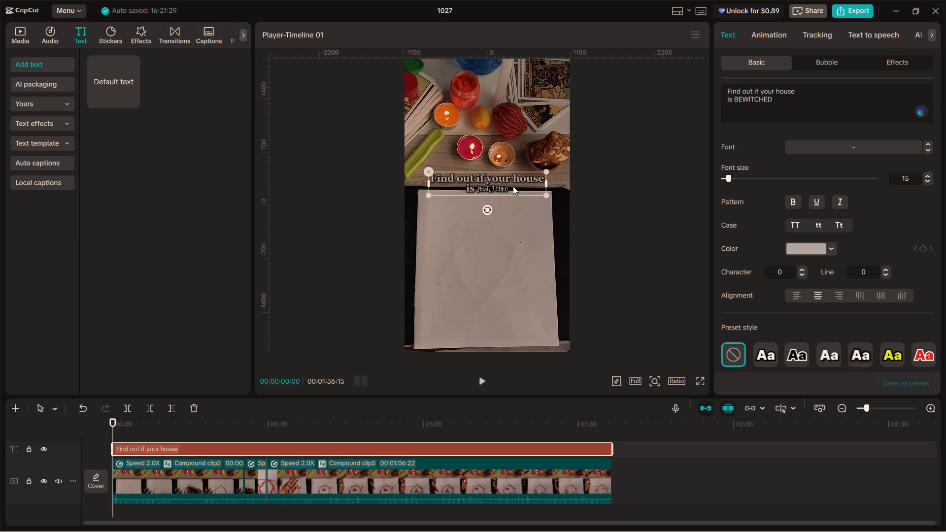
# Set the font size of only the word BEWITCHED to 23.
pyautogui.click(510, 189)
pyautogui.moveTo(775, 100); pyautogui.dragTo(752, 100)
pyautogui.moveTo(752, 100); pyautogui.dragTo(736, 100)
pyautogui.scroll(-1, 867, 201)
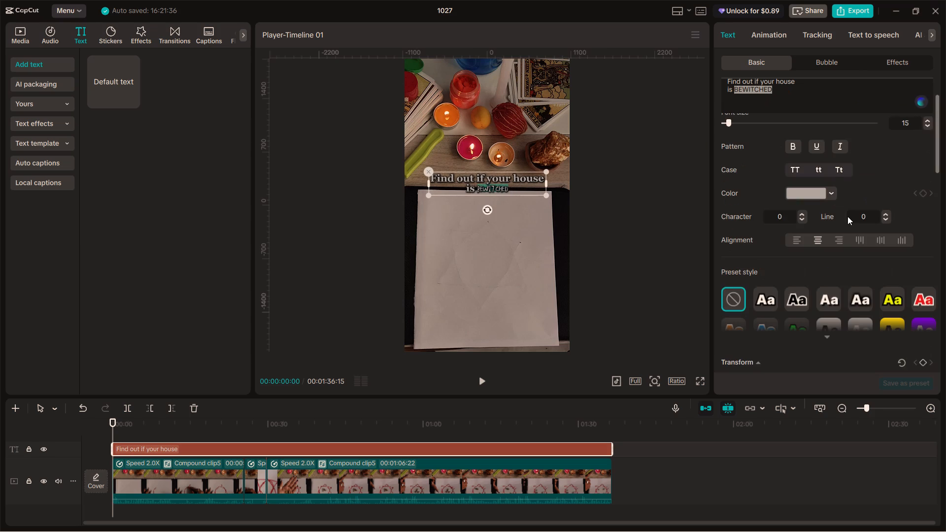
pyautogui.scroll(1, 847, 216)
pyautogui.tripleClick(930, 174)
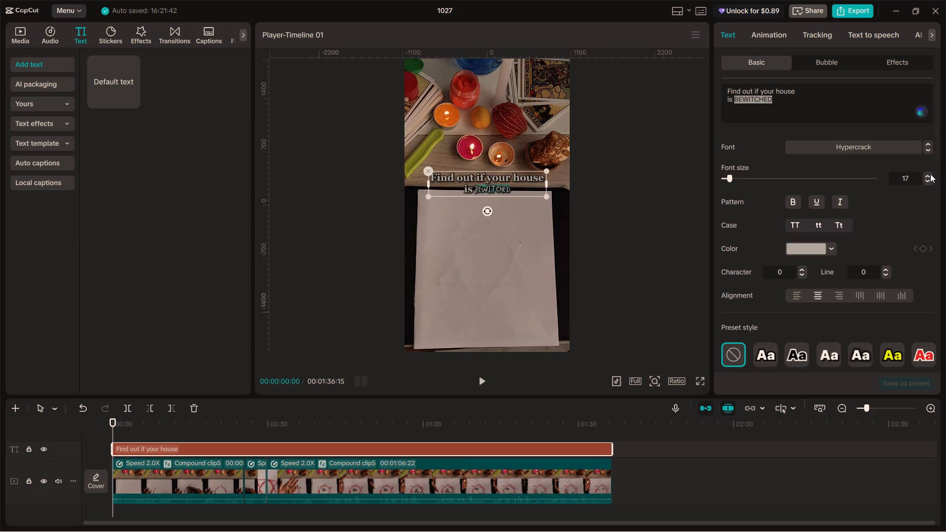
pyautogui.tripleClick(930, 174)
pyautogui.doubleClick(930, 174)
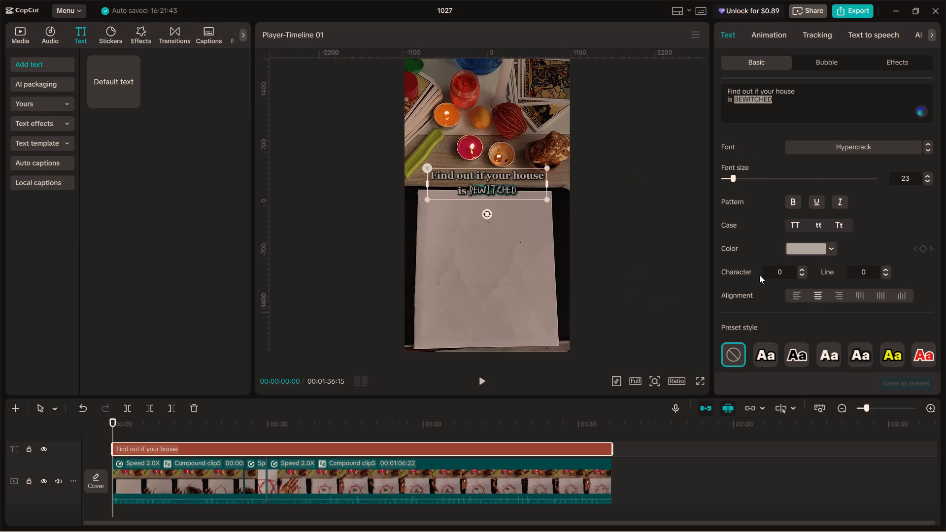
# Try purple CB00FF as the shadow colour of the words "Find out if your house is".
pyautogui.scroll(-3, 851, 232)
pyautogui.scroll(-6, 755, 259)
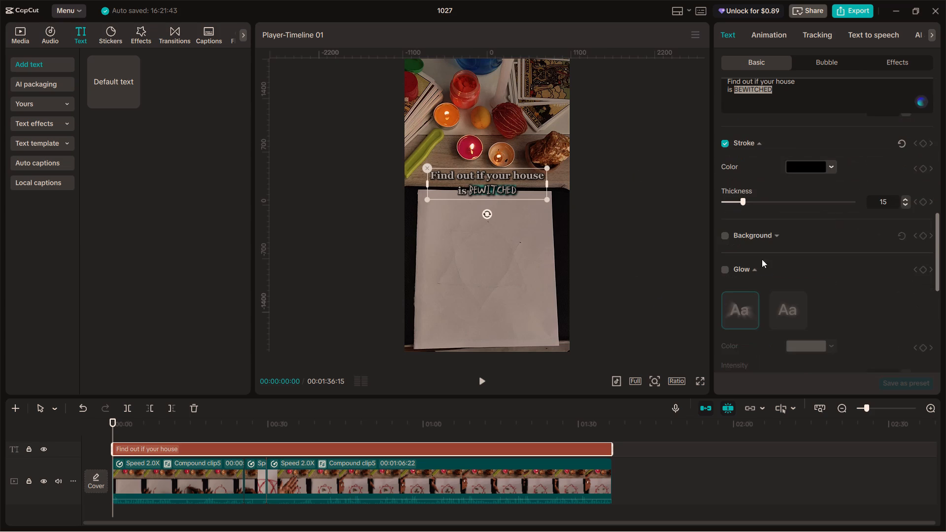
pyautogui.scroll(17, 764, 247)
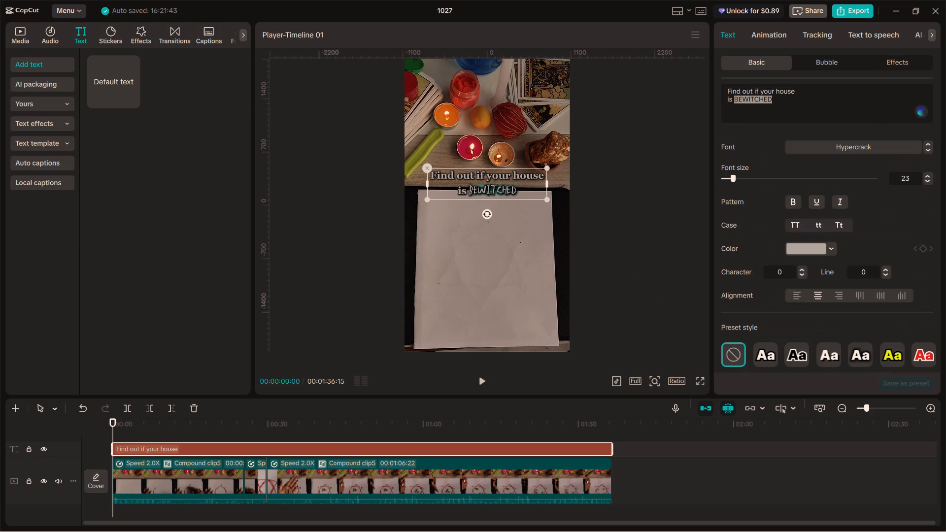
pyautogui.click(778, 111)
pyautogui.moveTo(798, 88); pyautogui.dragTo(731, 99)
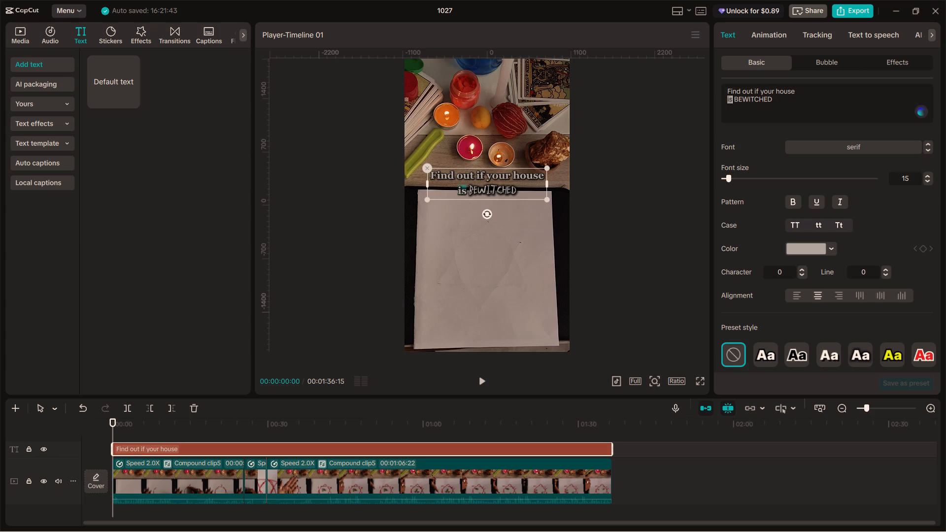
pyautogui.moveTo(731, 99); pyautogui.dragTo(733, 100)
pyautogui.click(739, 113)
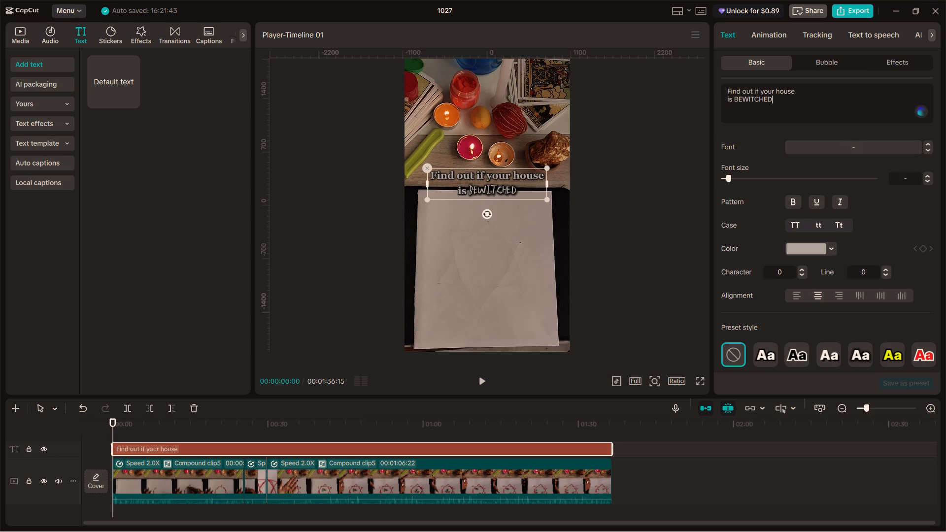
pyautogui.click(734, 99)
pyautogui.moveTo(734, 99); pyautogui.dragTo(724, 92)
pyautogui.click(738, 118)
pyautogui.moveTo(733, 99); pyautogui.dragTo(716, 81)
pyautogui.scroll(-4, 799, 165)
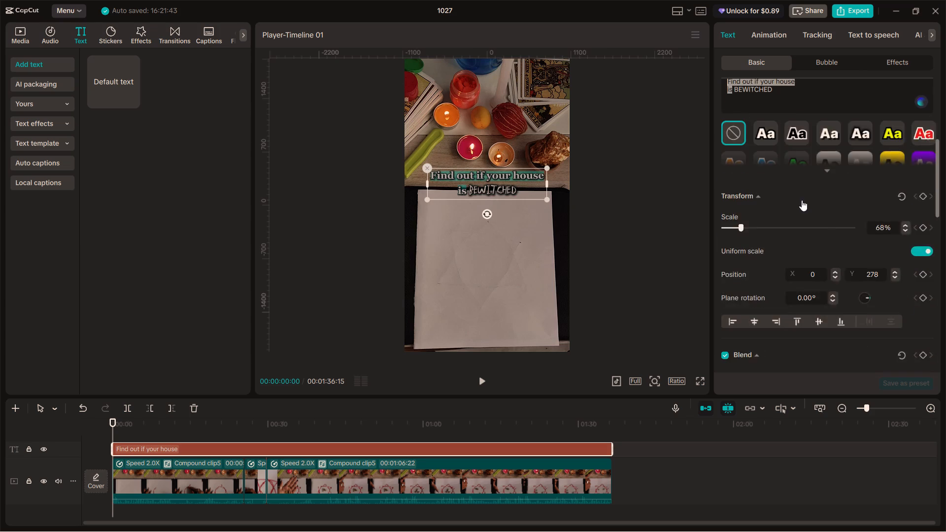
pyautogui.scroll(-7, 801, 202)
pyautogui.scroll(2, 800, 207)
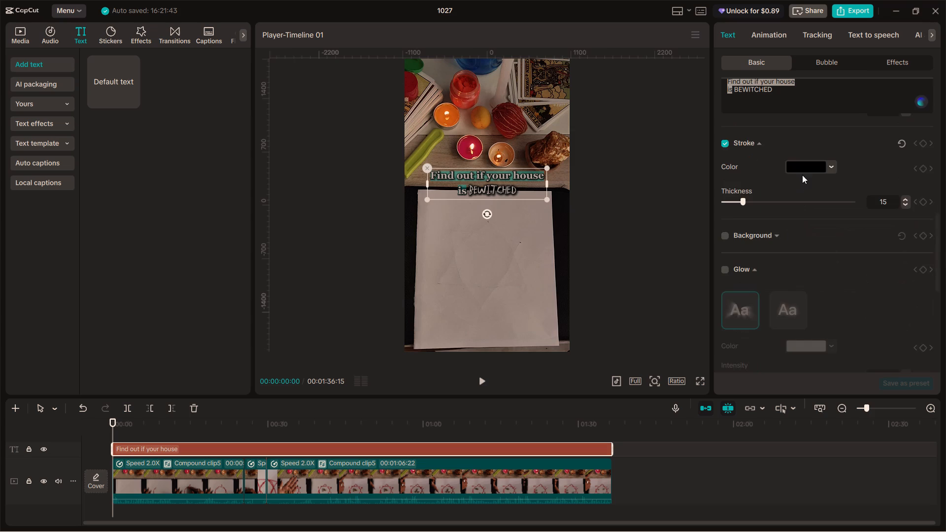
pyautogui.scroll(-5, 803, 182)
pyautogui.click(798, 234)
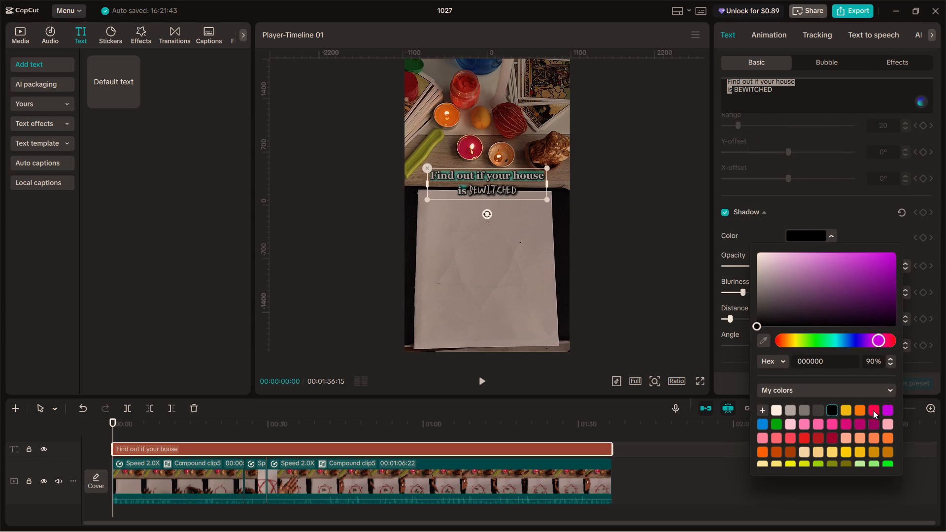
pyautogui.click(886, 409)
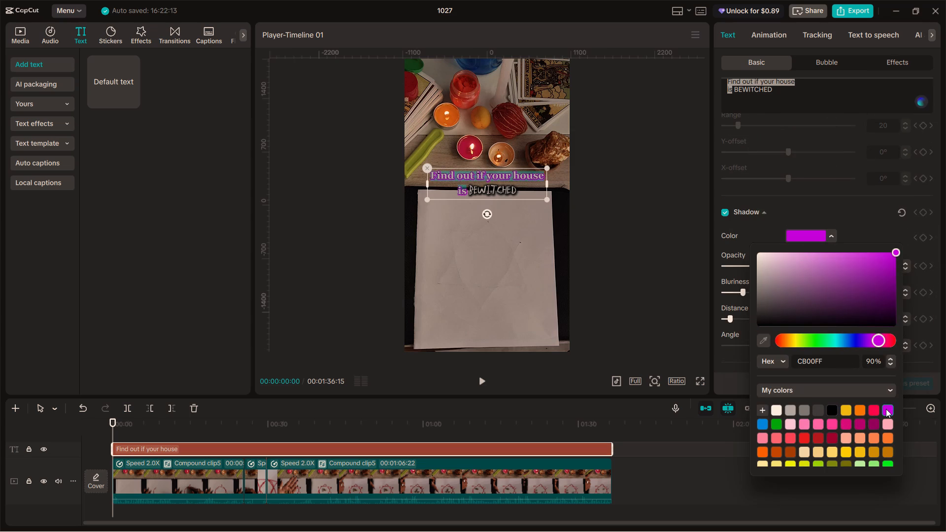
# Set the shadow colour of the words "Find out if your house is" to dark brown 3E2700.
pyautogui.scroll(-1, 855, 415)
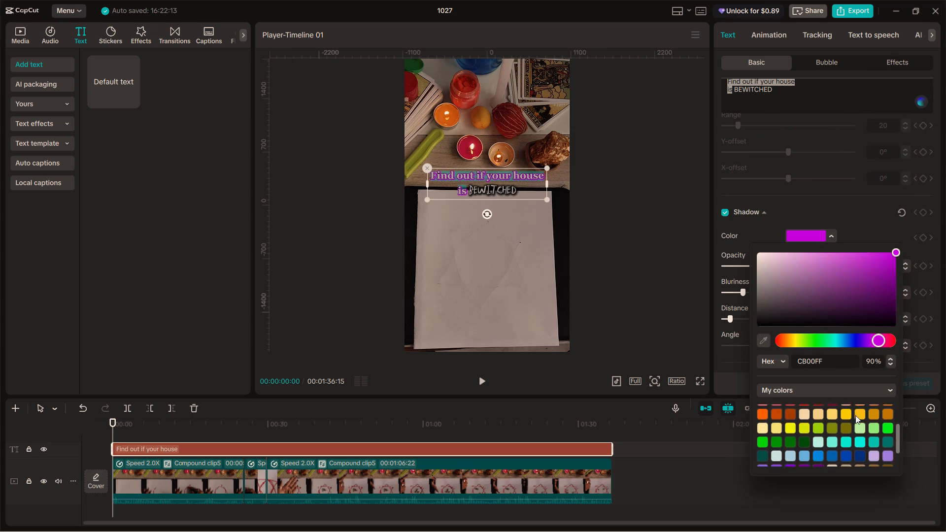
pyautogui.scroll(-1, 855, 415)
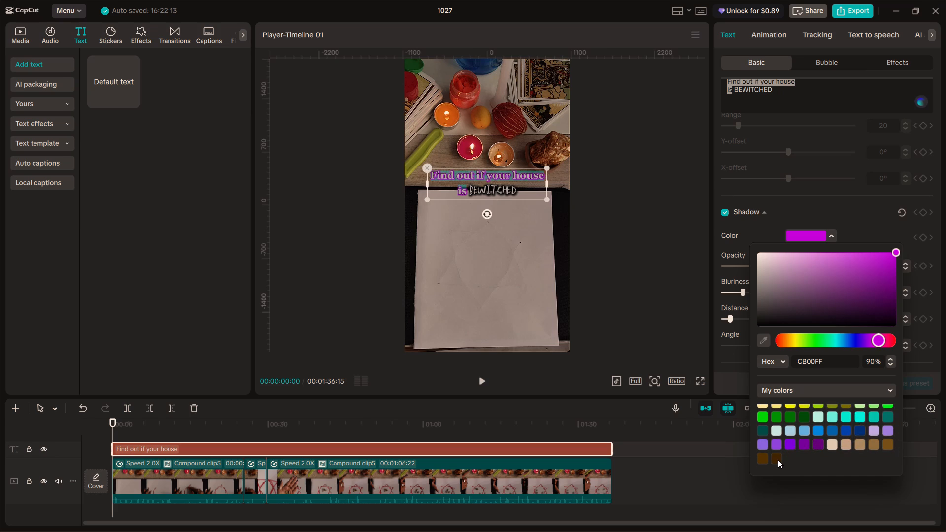
pyautogui.click(778, 460)
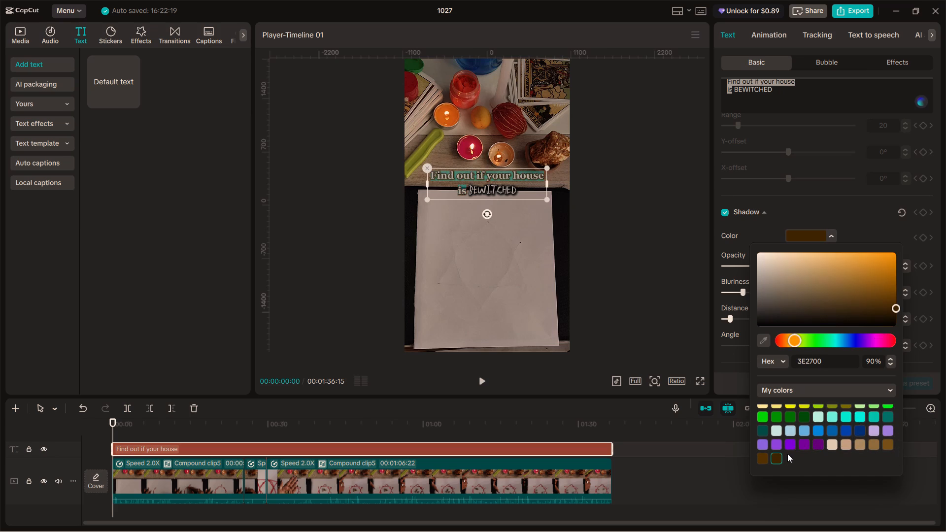
pyautogui.click(828, 212)
pyautogui.scroll(2, 831, 212)
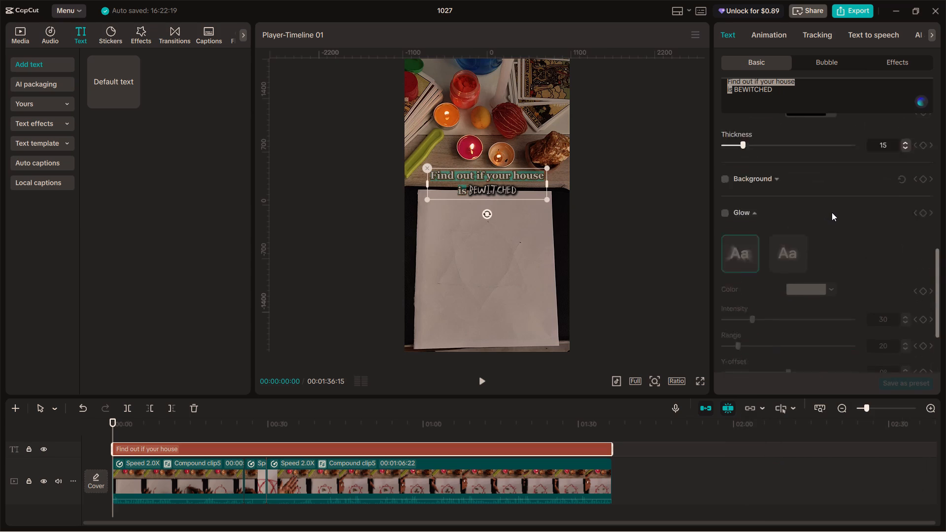
pyautogui.scroll(16, 832, 212)
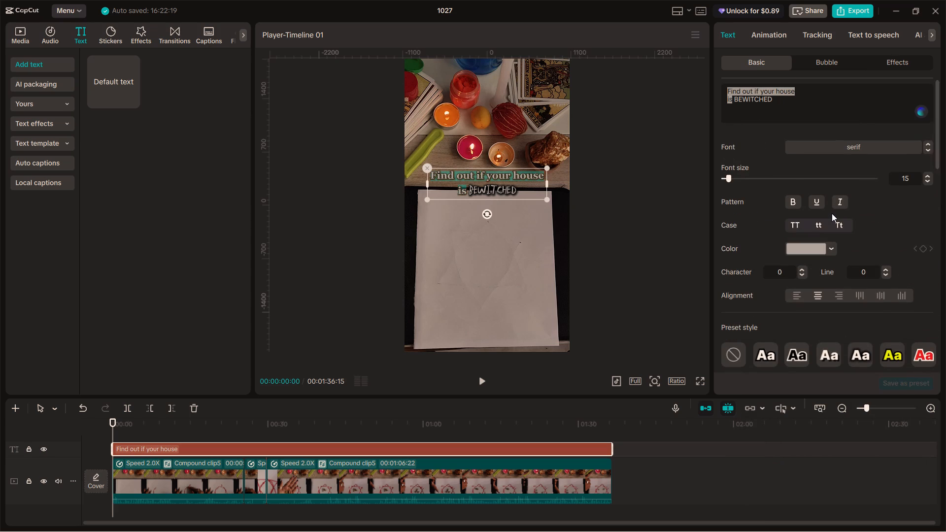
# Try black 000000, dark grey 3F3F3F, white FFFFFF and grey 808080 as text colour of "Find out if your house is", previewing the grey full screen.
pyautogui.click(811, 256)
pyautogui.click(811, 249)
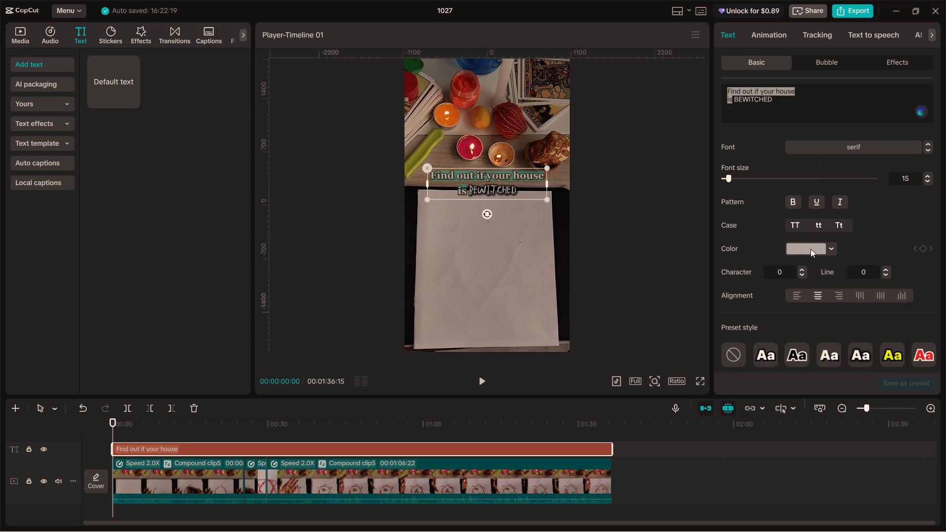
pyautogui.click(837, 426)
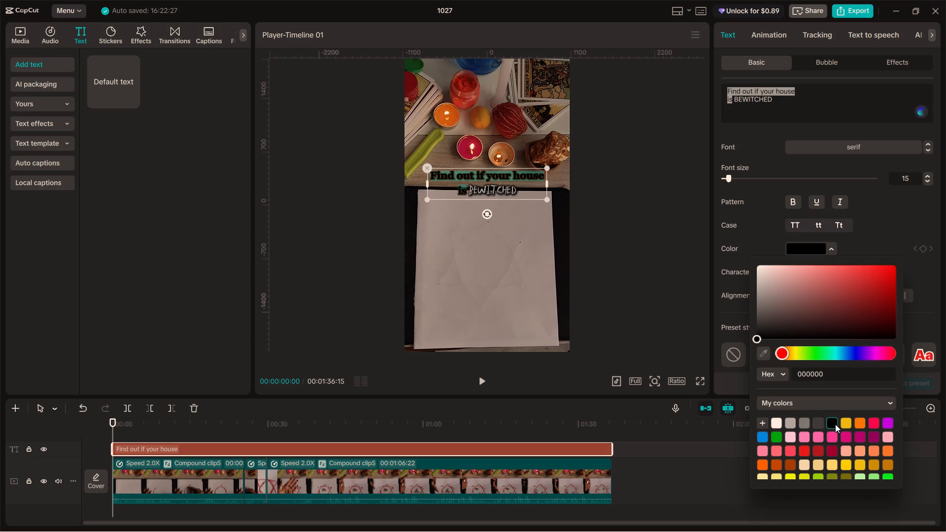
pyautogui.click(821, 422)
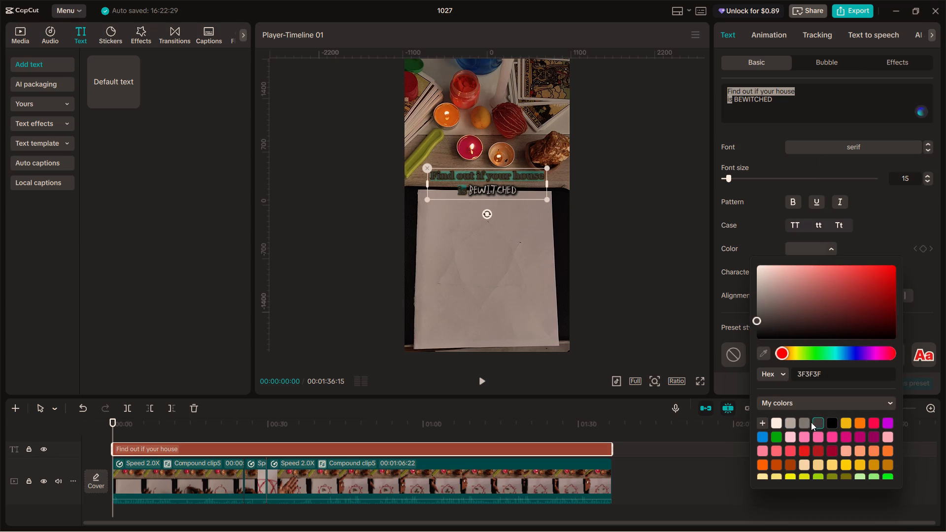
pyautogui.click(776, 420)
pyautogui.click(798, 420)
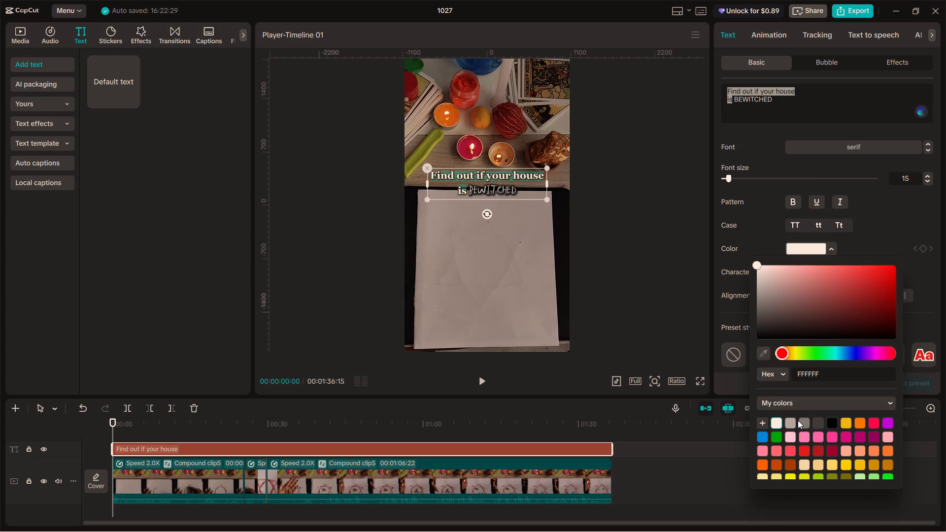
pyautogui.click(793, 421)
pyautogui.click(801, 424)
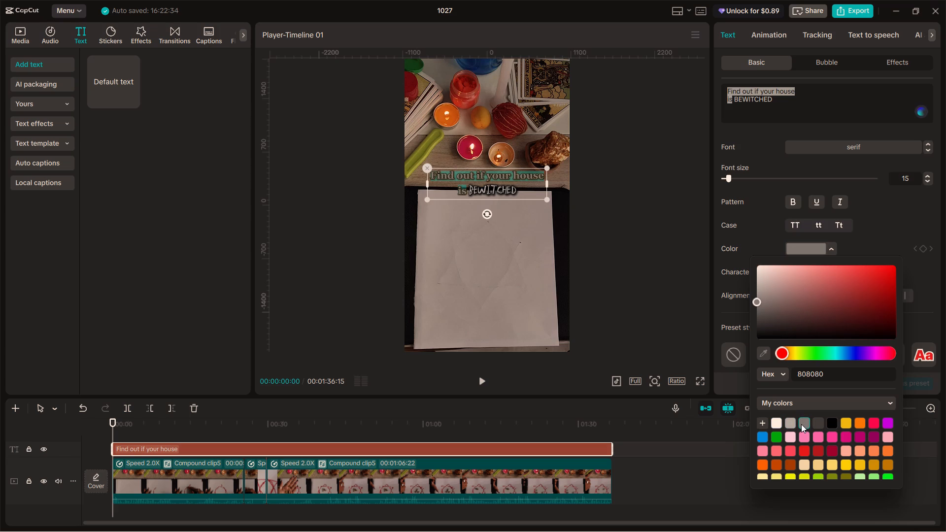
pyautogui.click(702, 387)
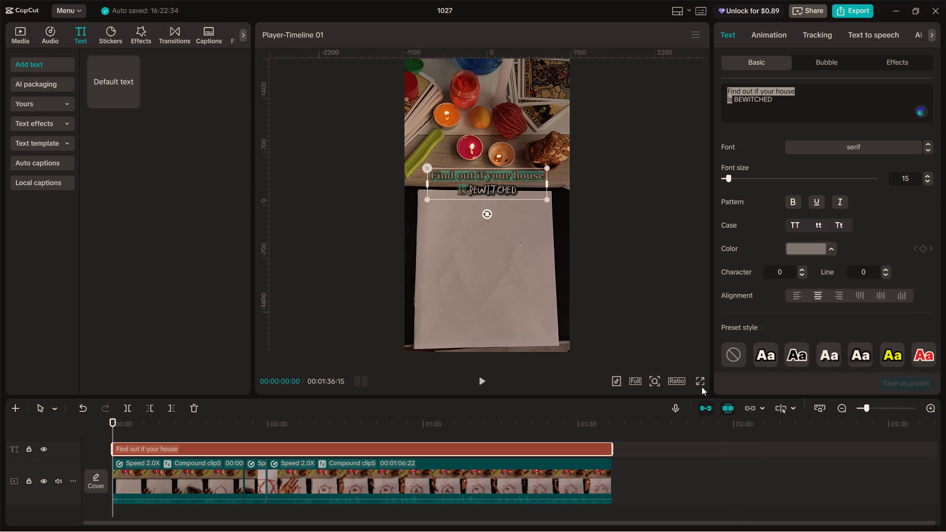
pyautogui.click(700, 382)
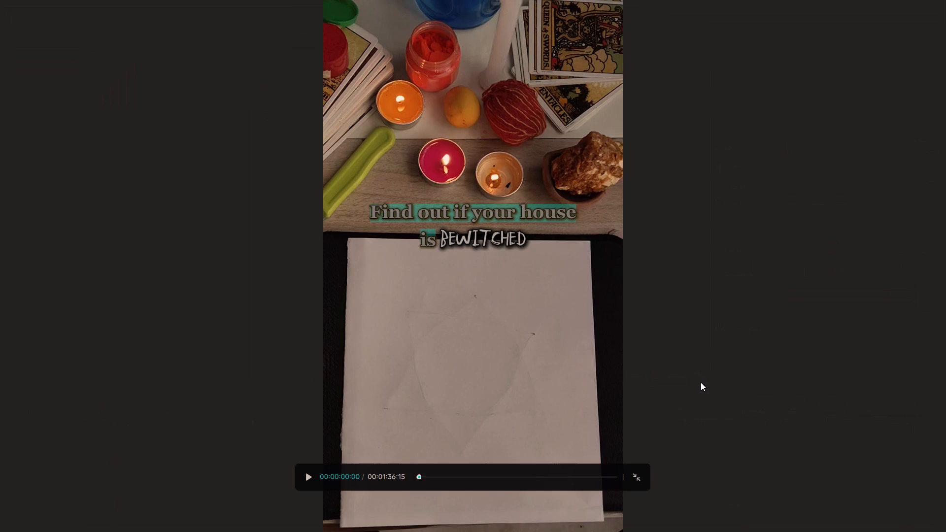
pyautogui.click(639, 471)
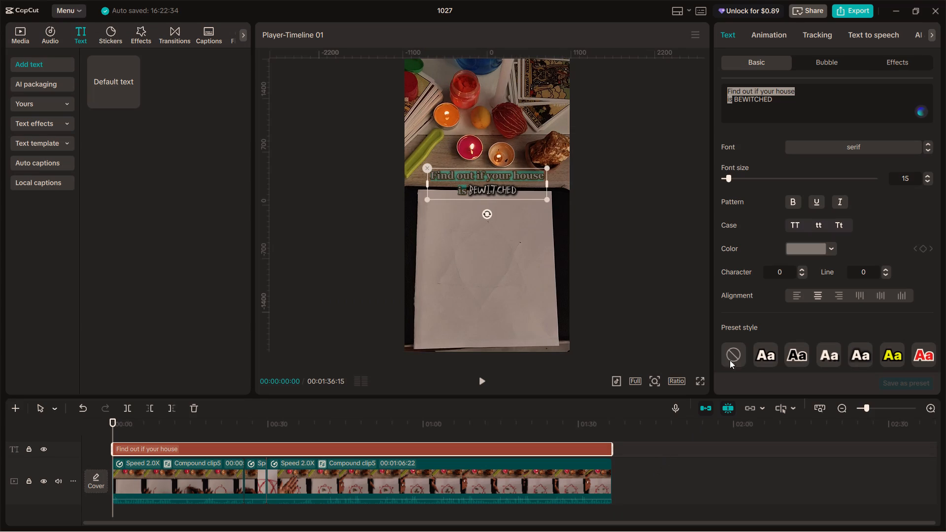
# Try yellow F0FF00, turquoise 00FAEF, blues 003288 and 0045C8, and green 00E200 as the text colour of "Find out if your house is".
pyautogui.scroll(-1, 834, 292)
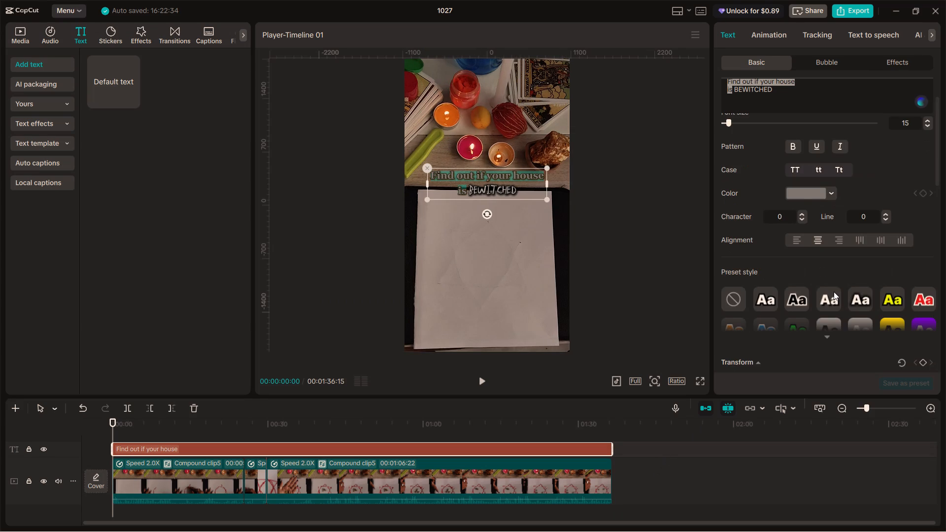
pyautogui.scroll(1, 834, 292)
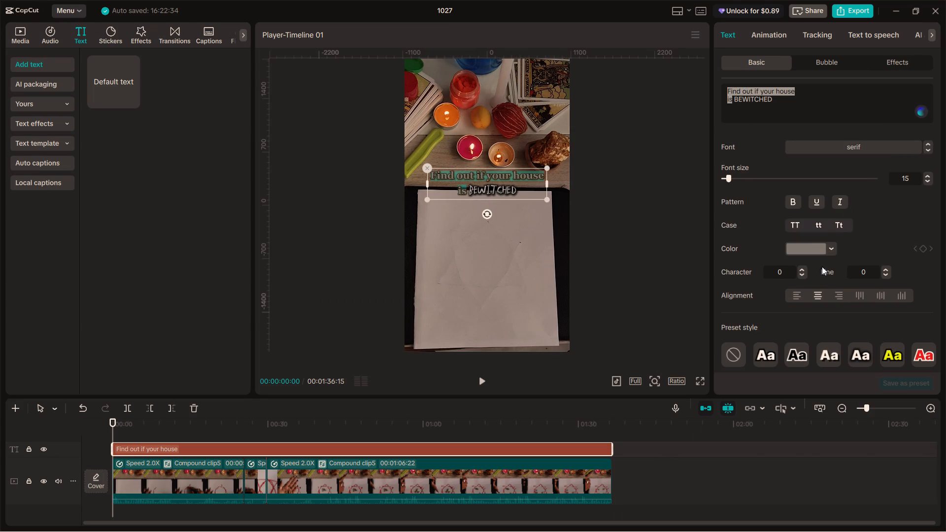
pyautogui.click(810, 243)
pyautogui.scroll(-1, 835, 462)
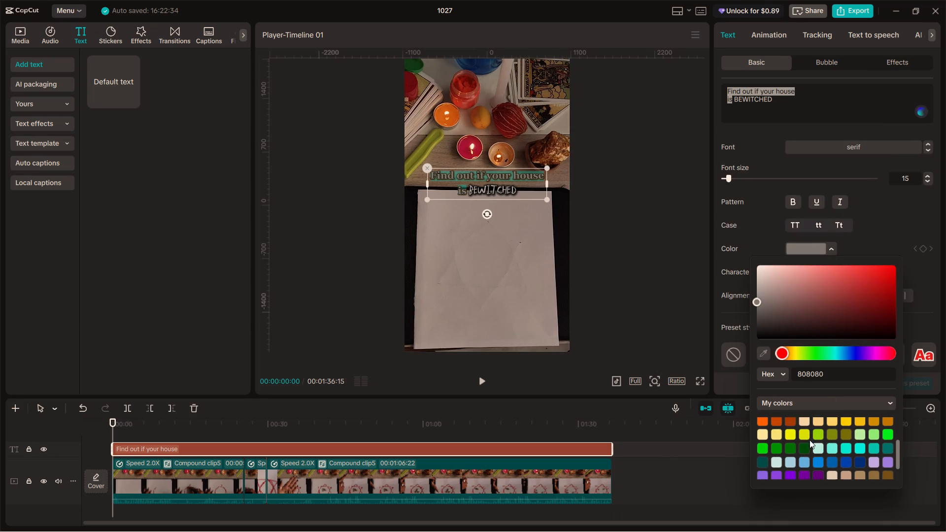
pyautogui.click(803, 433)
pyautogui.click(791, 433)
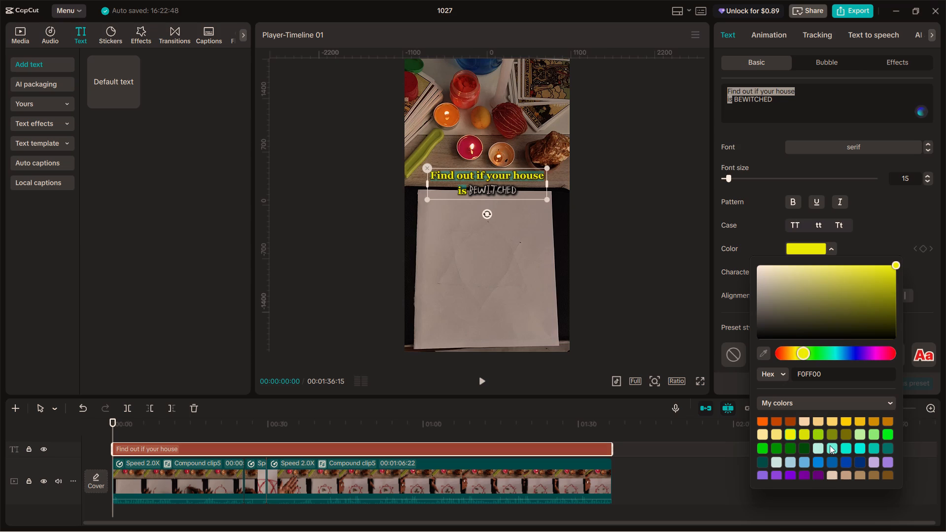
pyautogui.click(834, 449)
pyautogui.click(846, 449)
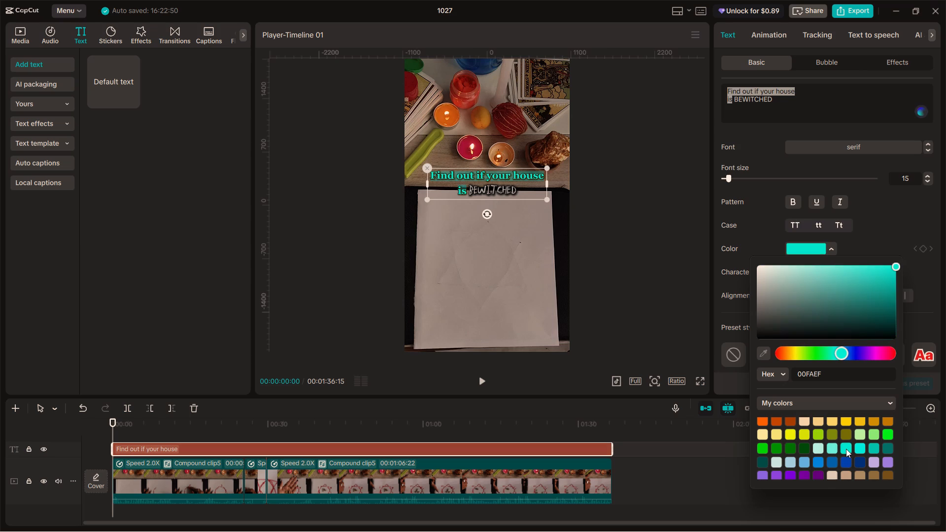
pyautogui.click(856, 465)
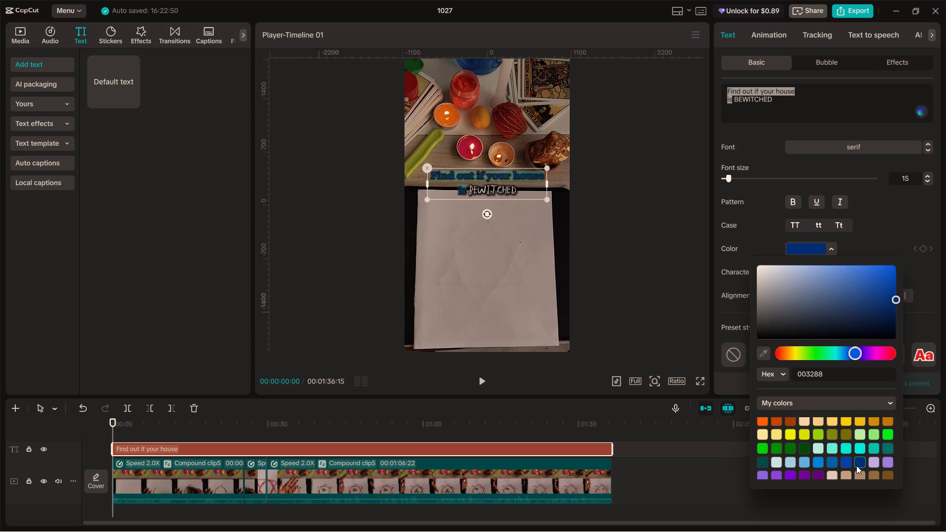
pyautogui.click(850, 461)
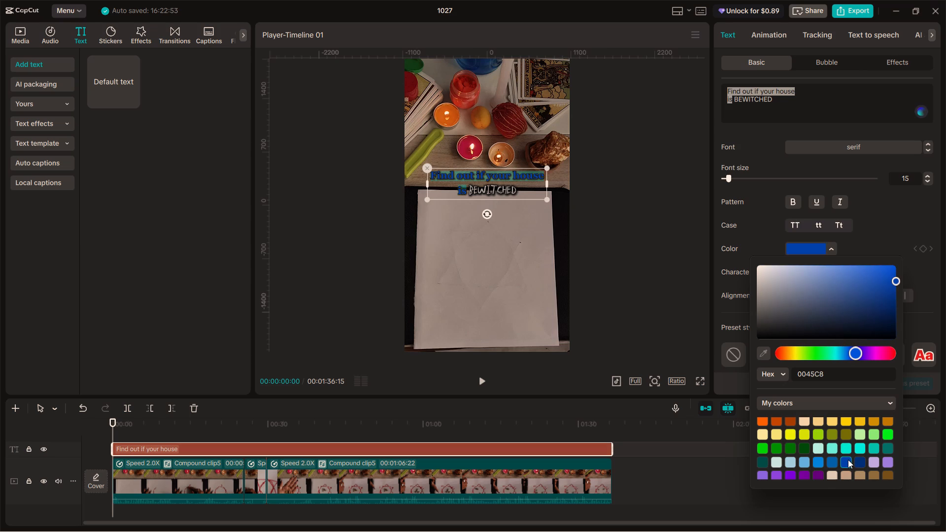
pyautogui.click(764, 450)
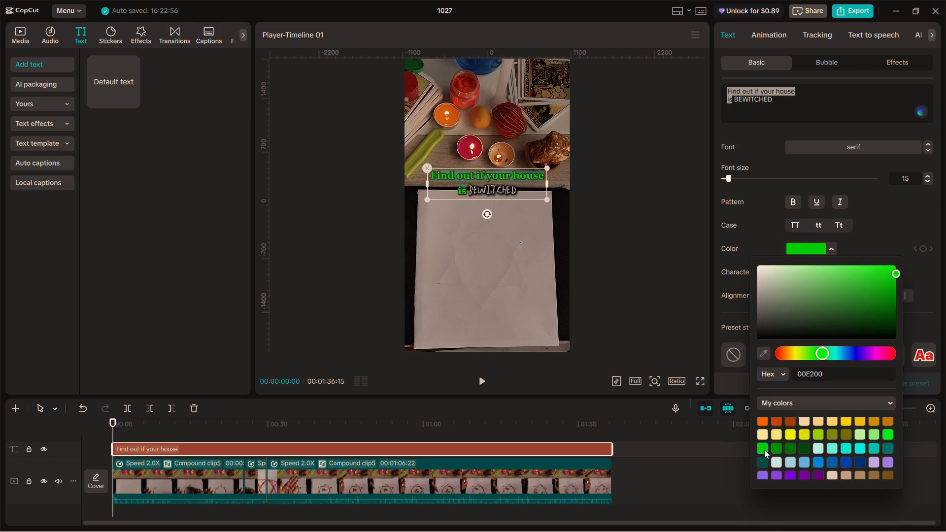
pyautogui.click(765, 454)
# Set the text colour of "Find out if your house is" to light grey B3B3B3 and check the title in full-screen preview.
pyautogui.scroll(8, 786, 453)
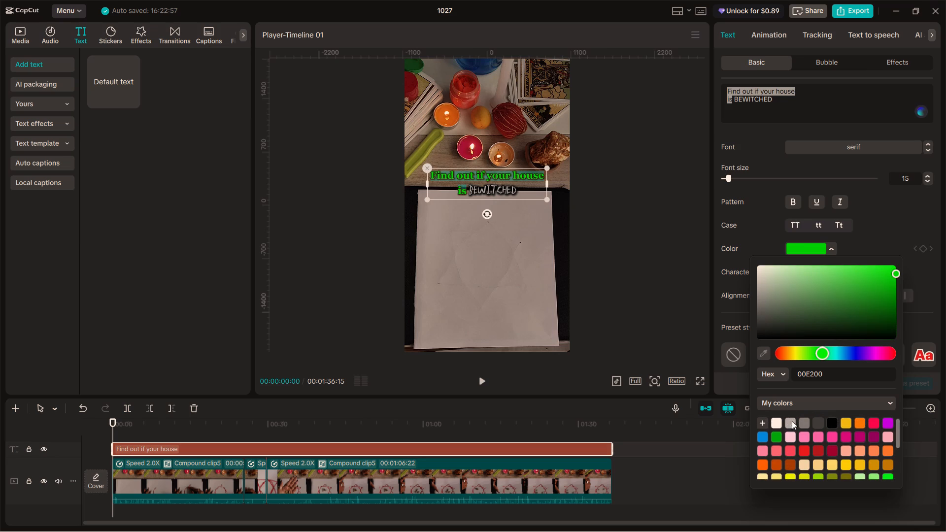
pyautogui.click(790, 420)
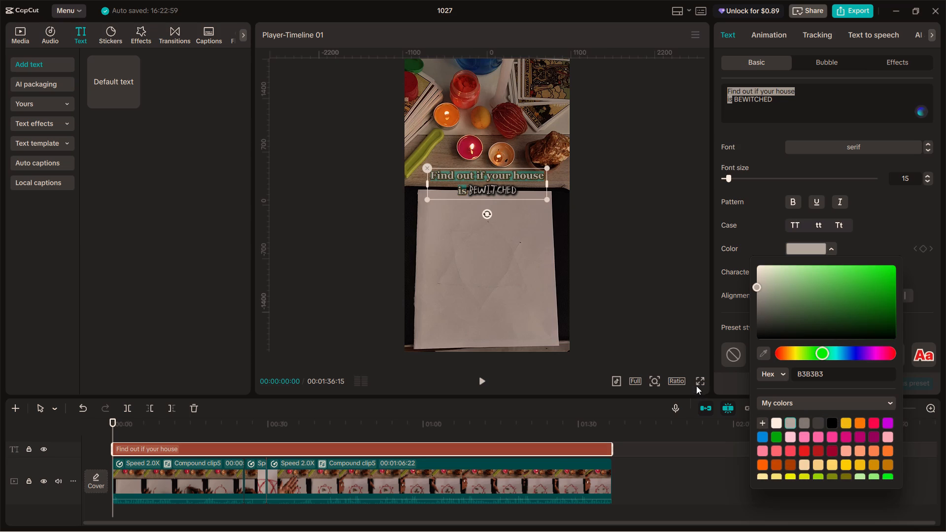
pyautogui.click(696, 380)
pyautogui.click(696, 380)
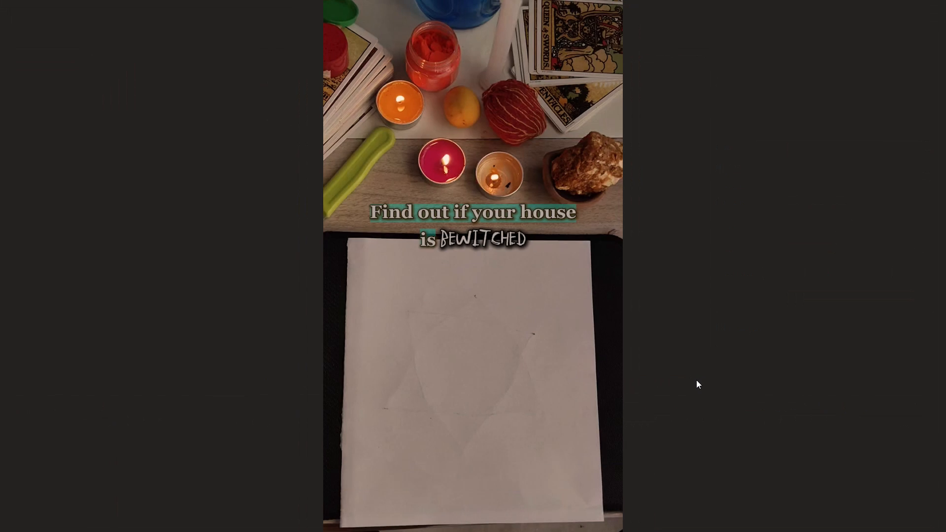
pyautogui.click(642, 474)
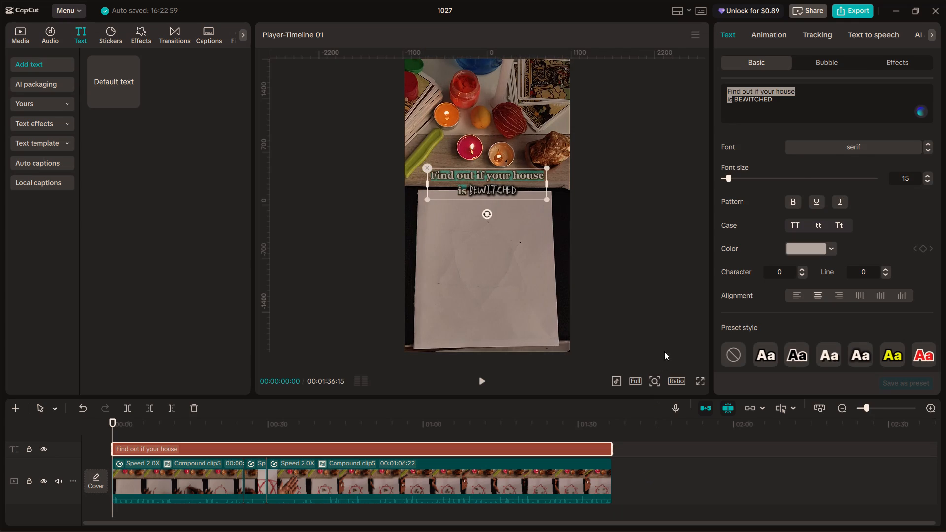
pyautogui.click(667, 329)
pyautogui.click(697, 380)
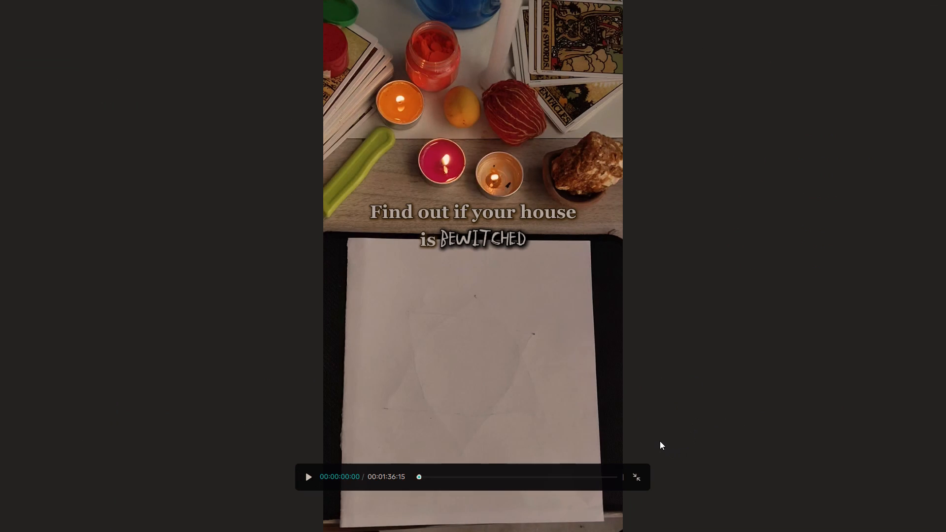
pyautogui.click(643, 476)
# Set the shadow colour of only the words "Find out if your house is" to black 000000.
pyautogui.scroll(-2, 741, 308)
pyautogui.click(387, 448)
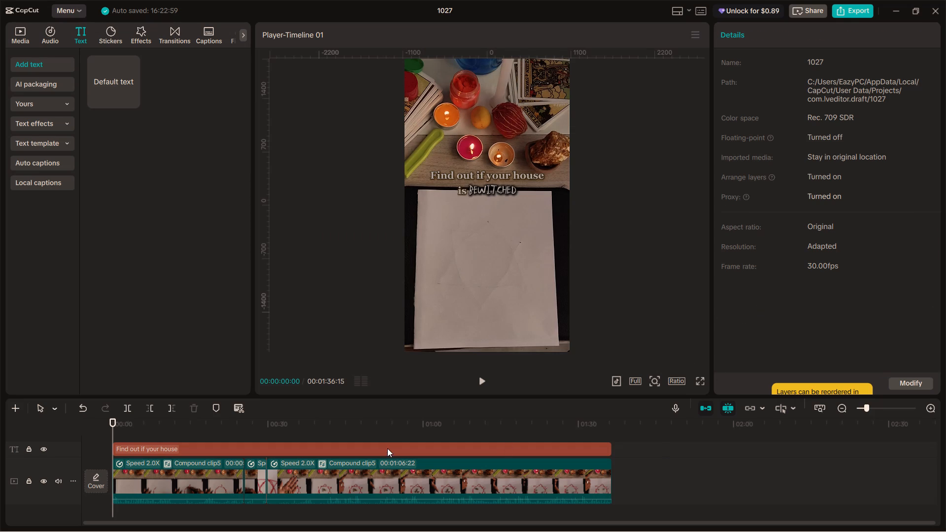
pyautogui.scroll(-10, 826, 266)
pyautogui.scroll(2, 826, 266)
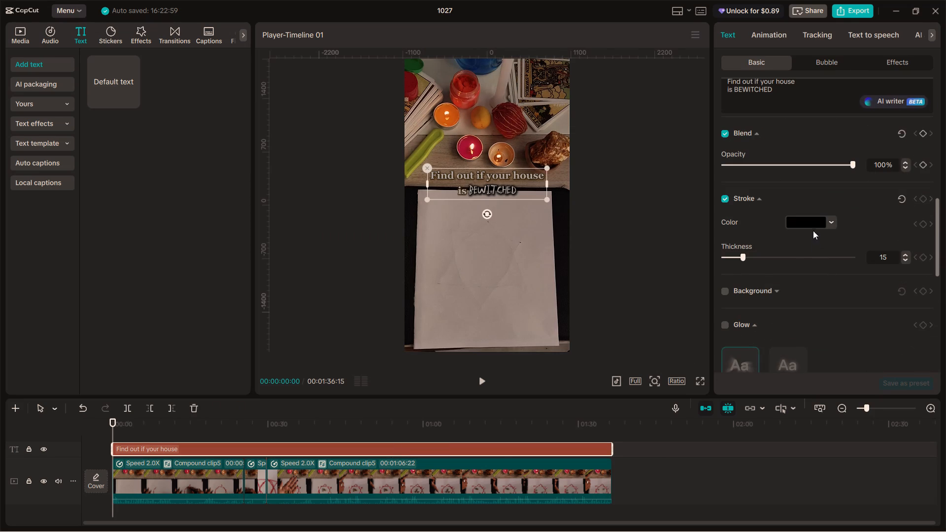
pyautogui.scroll(1, 796, 232)
pyautogui.scroll(-5, 796, 232)
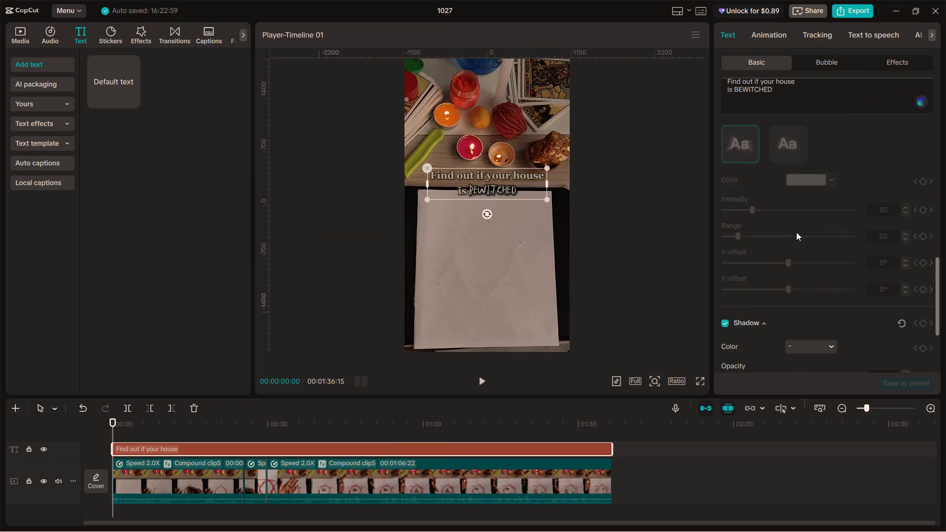
pyautogui.scroll(-3, 796, 232)
pyautogui.click(807, 215)
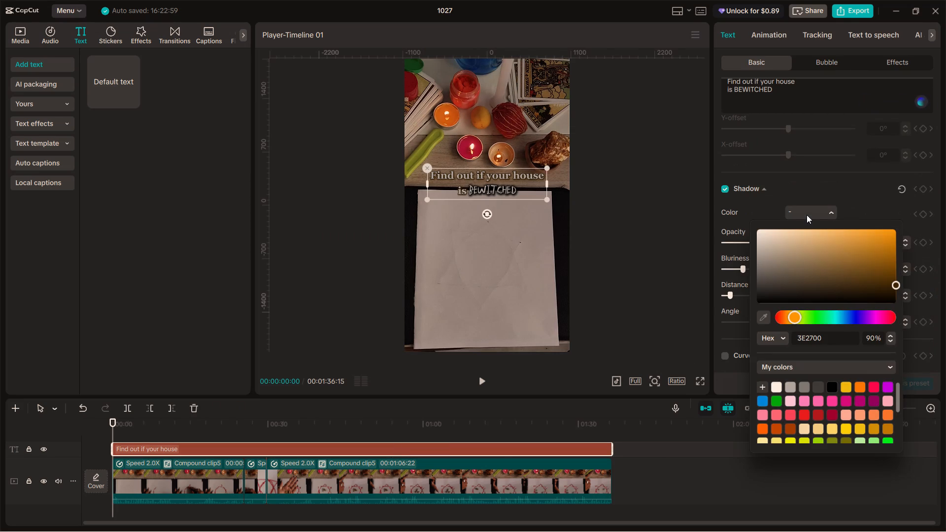
pyautogui.click(824, 202)
pyautogui.scroll(20, 829, 204)
pyautogui.scroll(3, 829, 204)
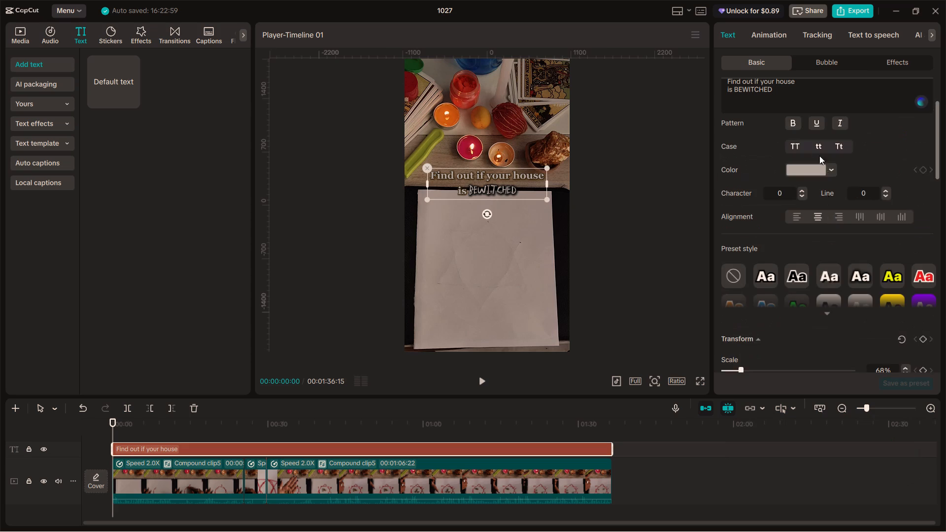
pyautogui.moveTo(732, 102); pyautogui.dragTo(721, 87)
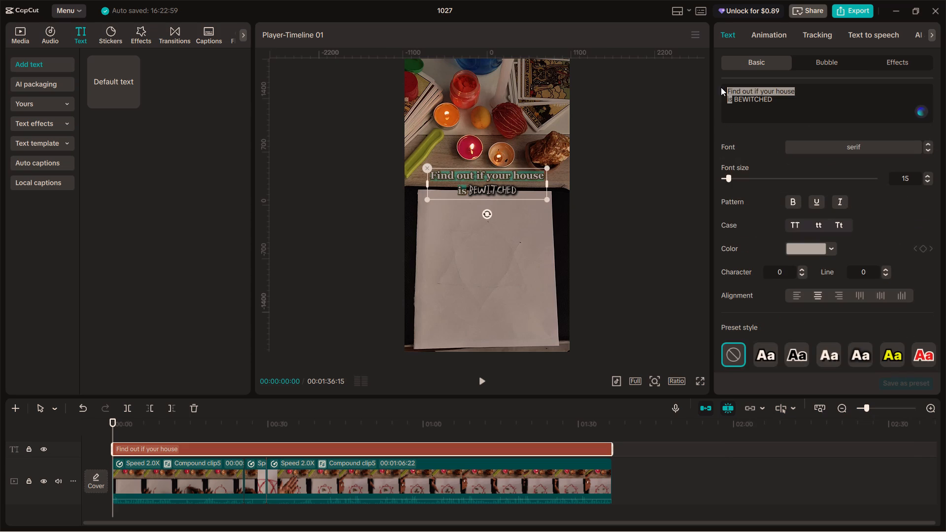
pyautogui.moveTo(721, 87); pyautogui.dragTo(721, 87)
pyautogui.scroll(-17, 795, 226)
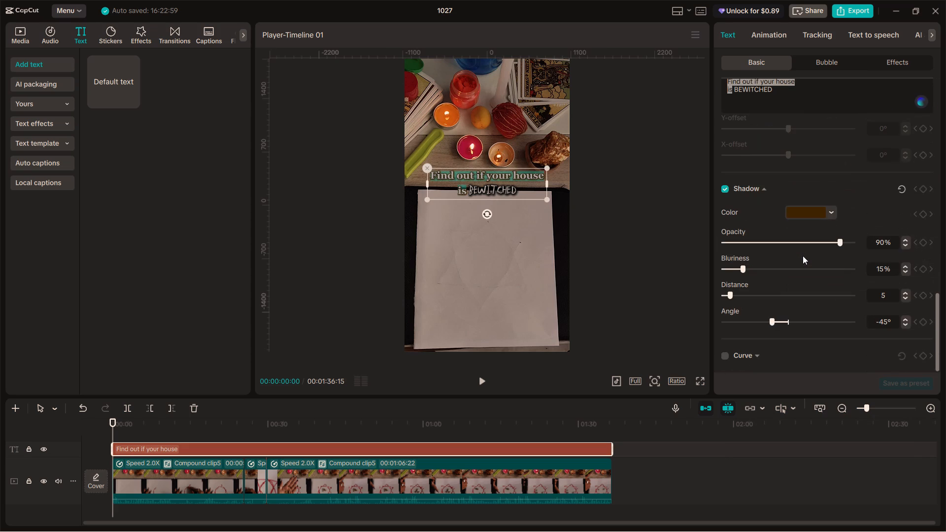
pyautogui.scroll(-3, 803, 256)
pyautogui.click(809, 214)
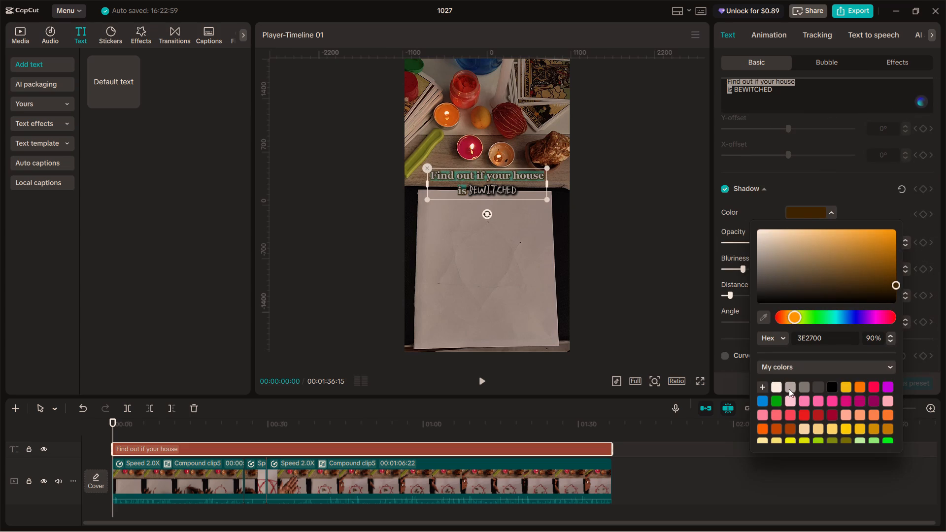
pyautogui.click(833, 384)
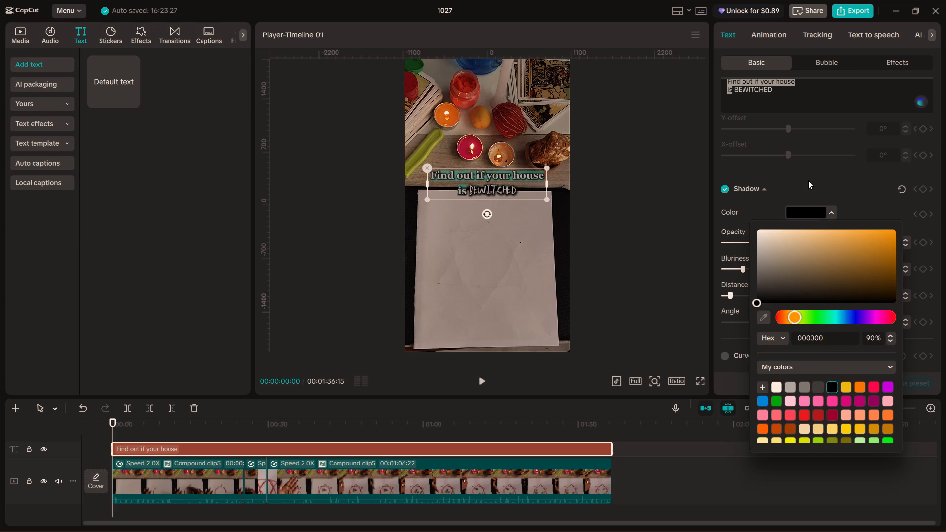
pyautogui.click(803, 184)
# Check the title with its black shadow in full-screen preview, and return to the editor.
pyautogui.click(698, 386)
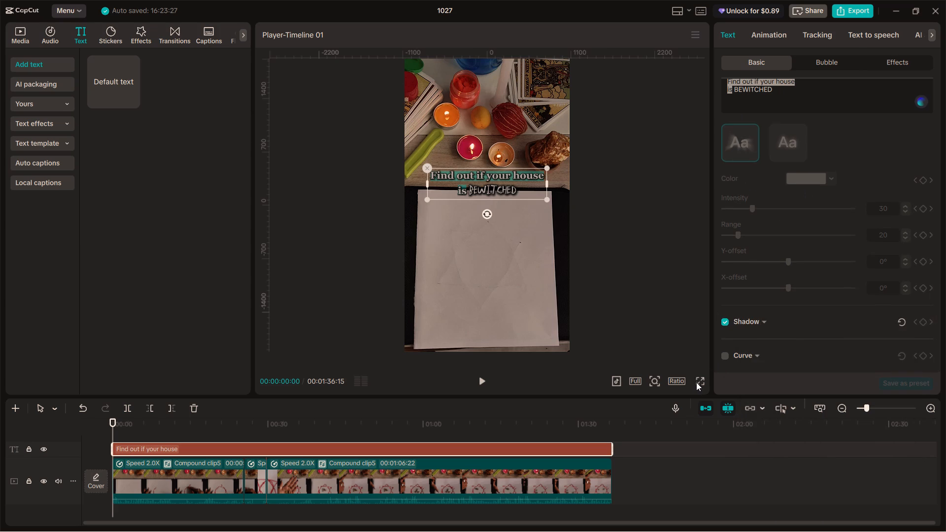
pyautogui.click(696, 382)
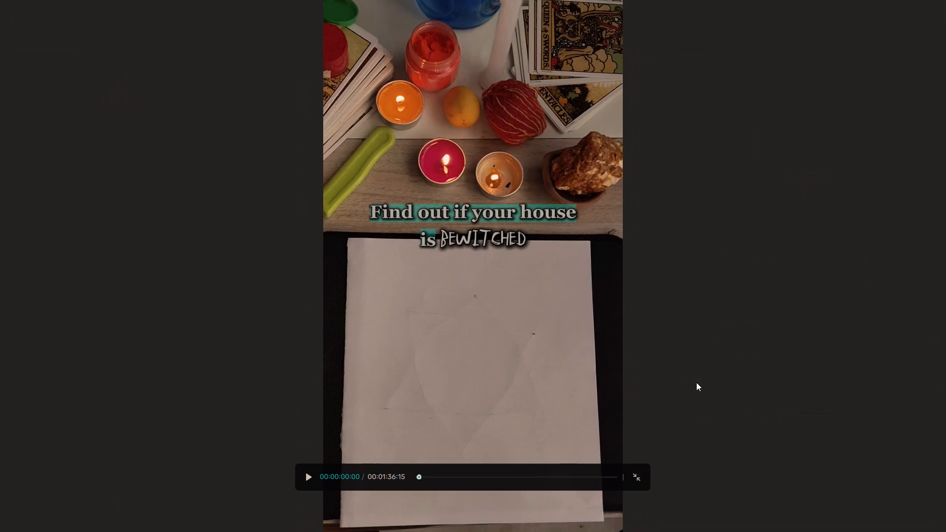
pyautogui.click(643, 477)
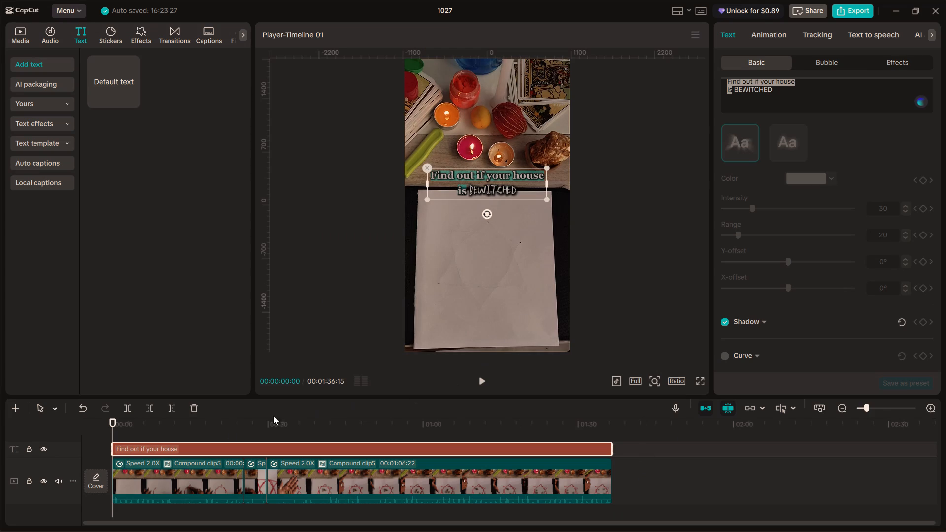
# Return the playhead to the start of the timeline and play the video from the beginning.
pyautogui.click(200, 432)
pyautogui.moveTo(200, 432); pyautogui.dragTo(148, 397)
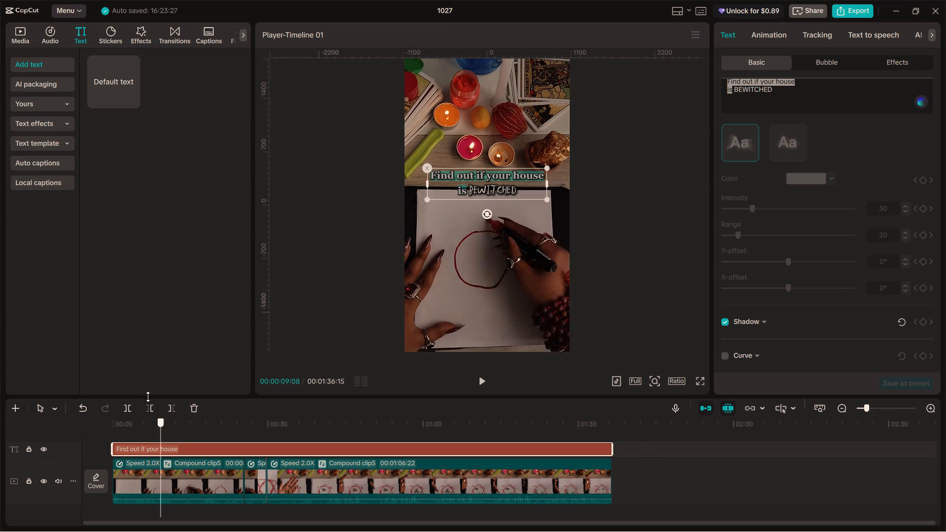
pyautogui.moveTo(148, 397); pyautogui.dragTo(85, 362)
pyautogui.press('space')
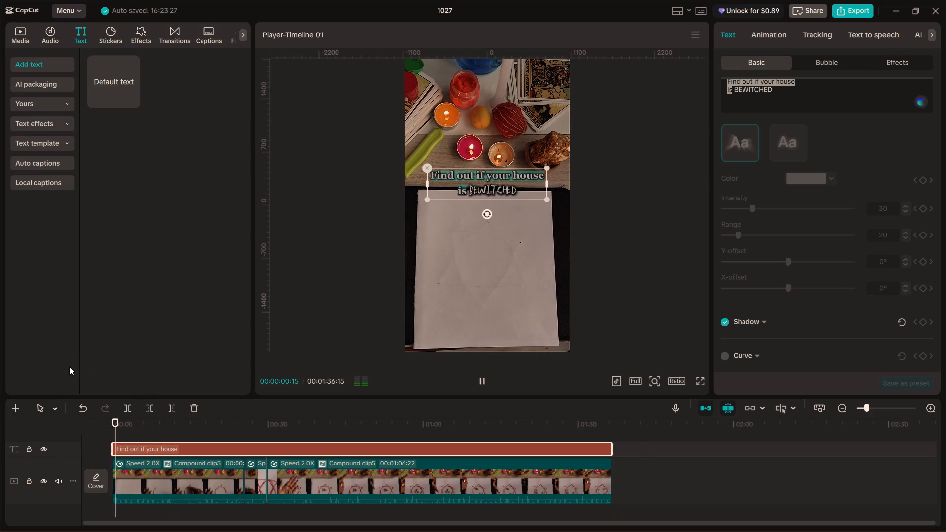
# Pause playback at 00:00:02:10 and split the title clip at that point.
pyautogui.press('space')
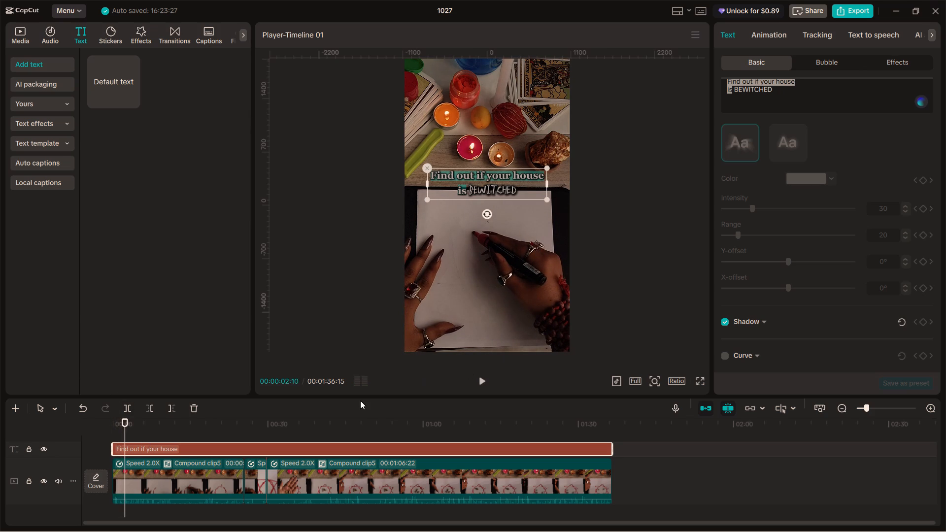
pyautogui.hotkey('ctrl', 'b')
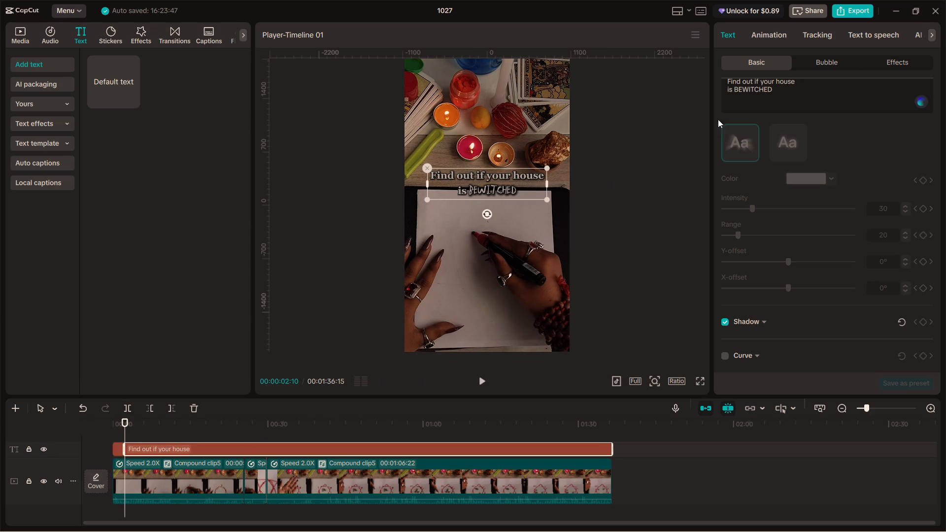
# Delete the word "BEWITCHED" from the title segment that follows the split.
pyautogui.moveTo(782, 96); pyautogui.dragTo(711, 60)
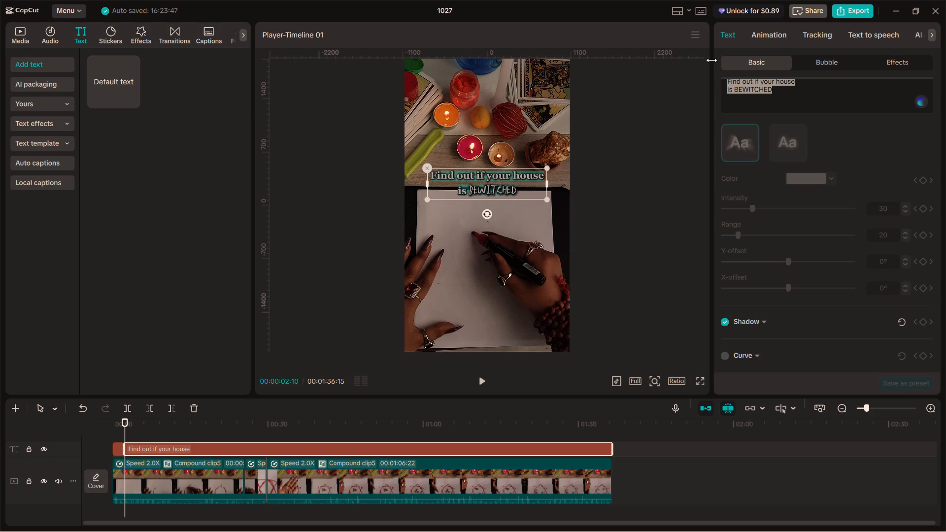
pyautogui.scroll(2, 785, 105)
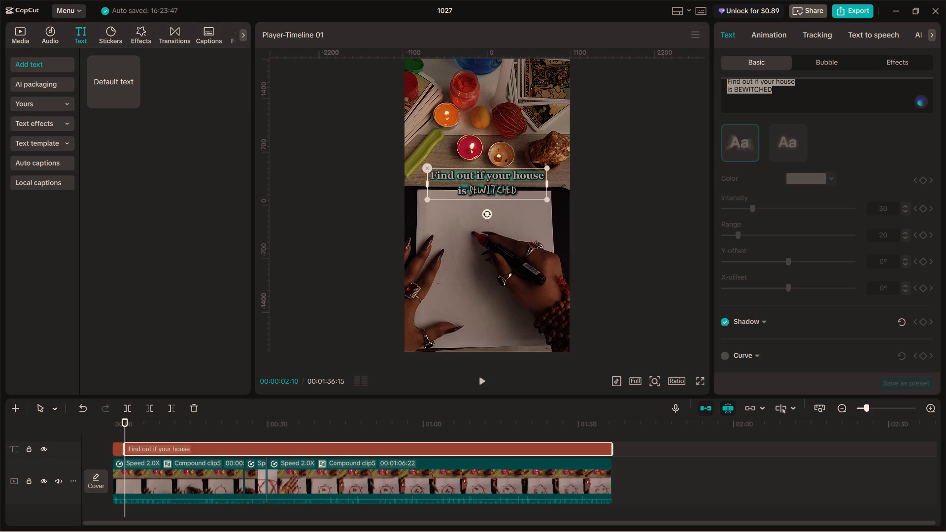
pyautogui.click(785, 104)
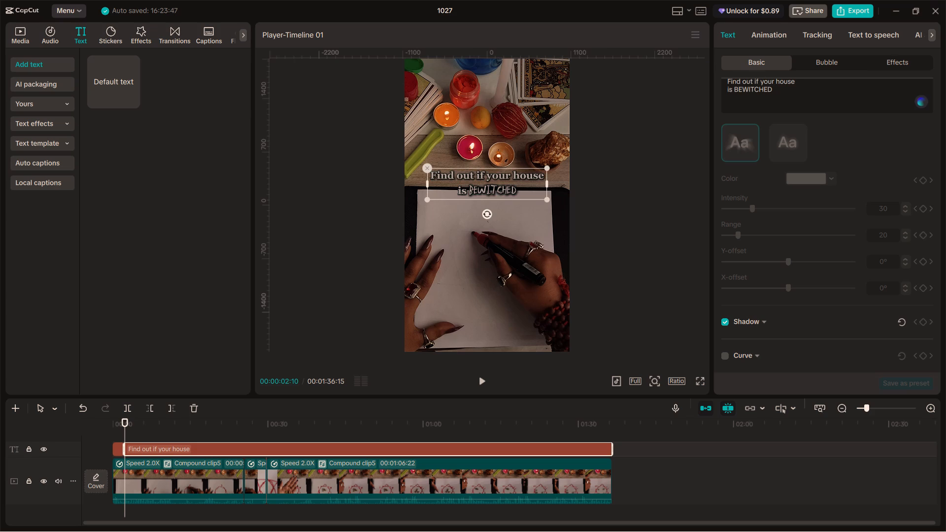
pyautogui.moveTo(778, 87); pyautogui.dragTo(737, 89)
pyautogui.press('BackSpace')
pyautogui.press('BackSpace')
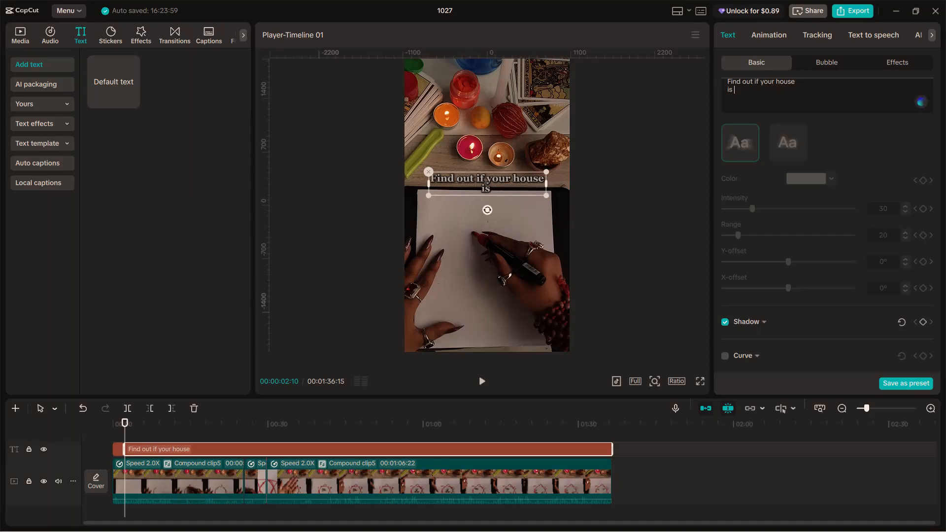
# Replace the remaining text of the second title segment with "Draw this Sign" and "on a paper" on two lines.
pyautogui.scroll(20, 785, 191)
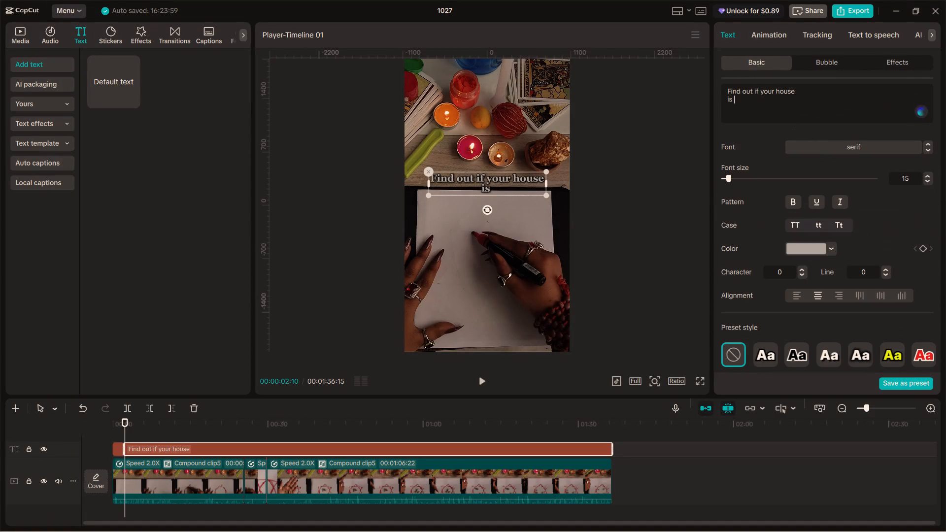
pyautogui.moveTo(746, 101); pyautogui.dragTo(716, 84)
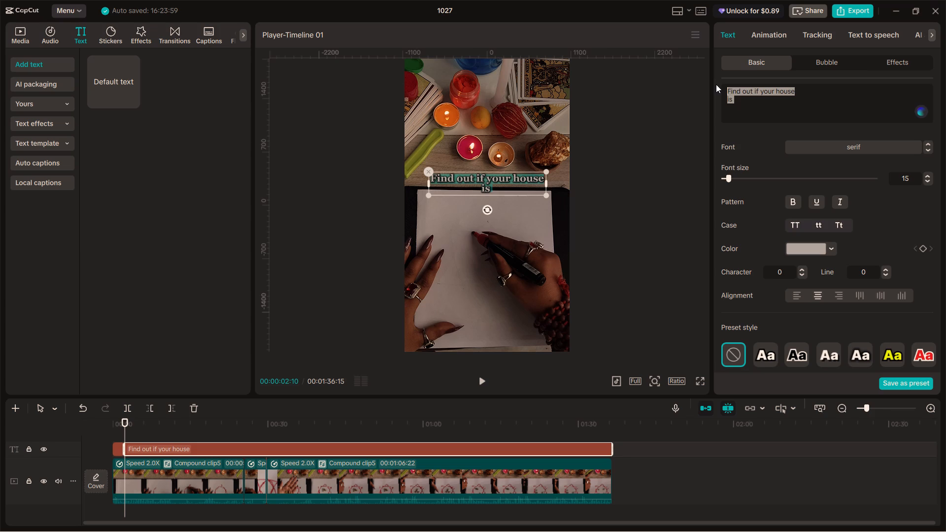
pyautogui.write('Dr')
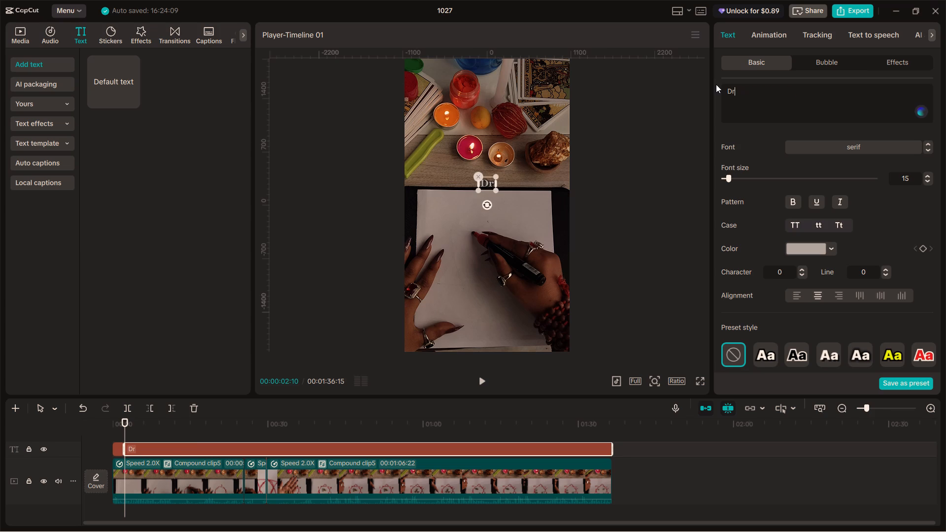
pyautogui.write('aw')
pyautogui.press('space')
pyautogui.write('a')
pyautogui.press('space')
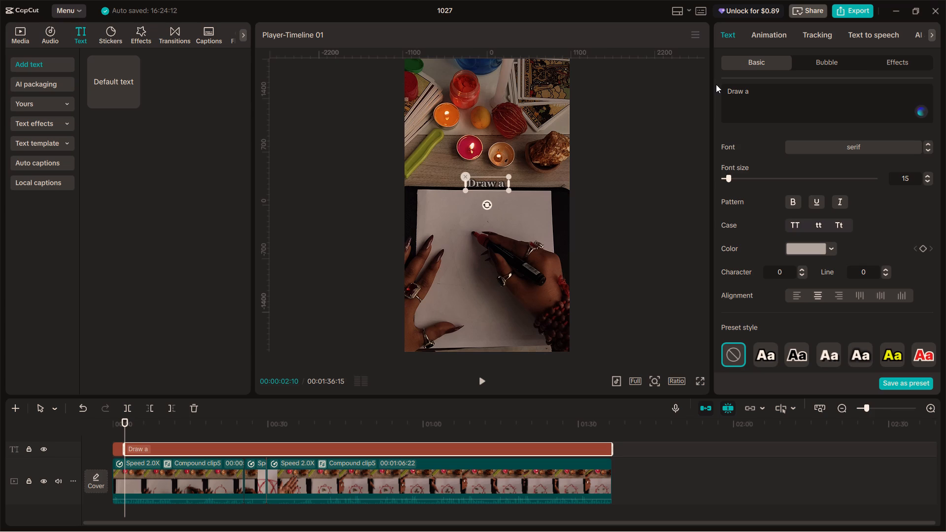
pyautogui.press('BackSpace')
pyautogui.press('space')
pyautogui.press('BackSpace')
pyautogui.press('BackSpace')
pyautogui.write('this')
pyautogui.press('space')
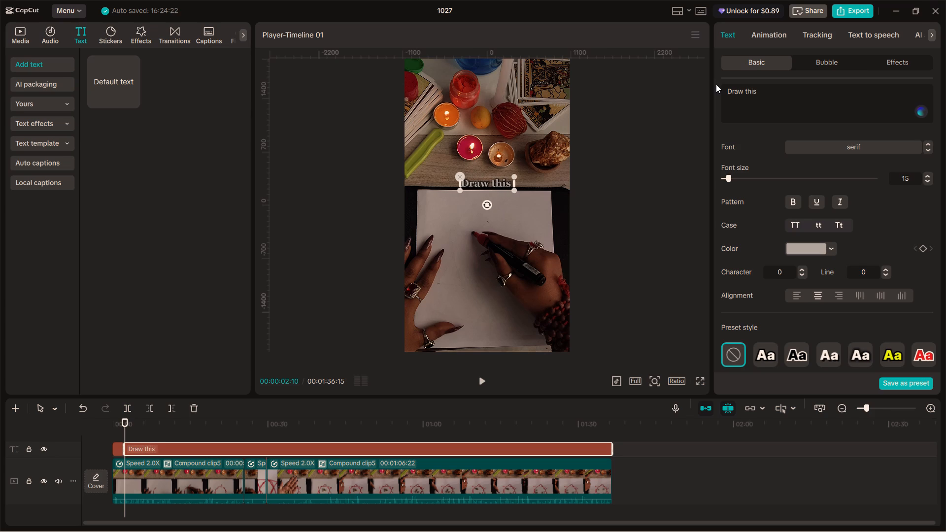
pyautogui.press('s')
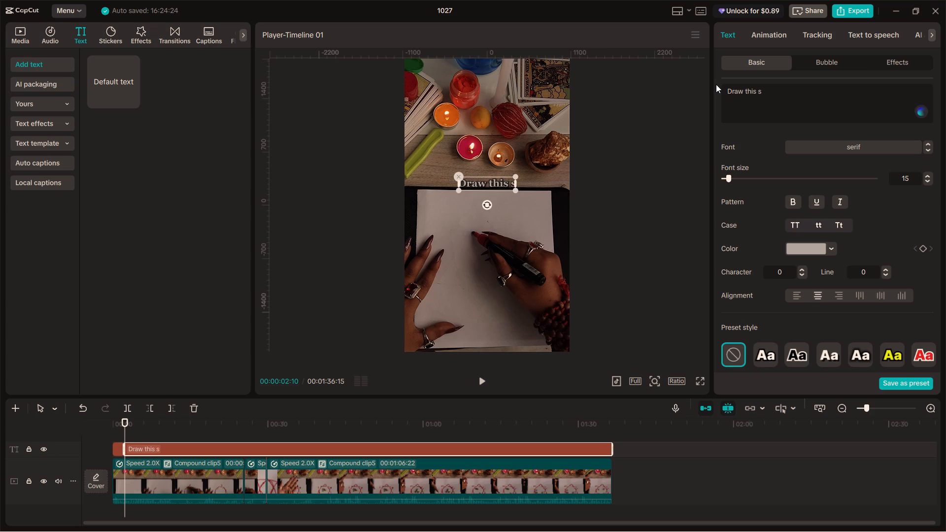
pyautogui.press('BackSpace')
pyautogui.press('s')
pyautogui.press('BackSpace')
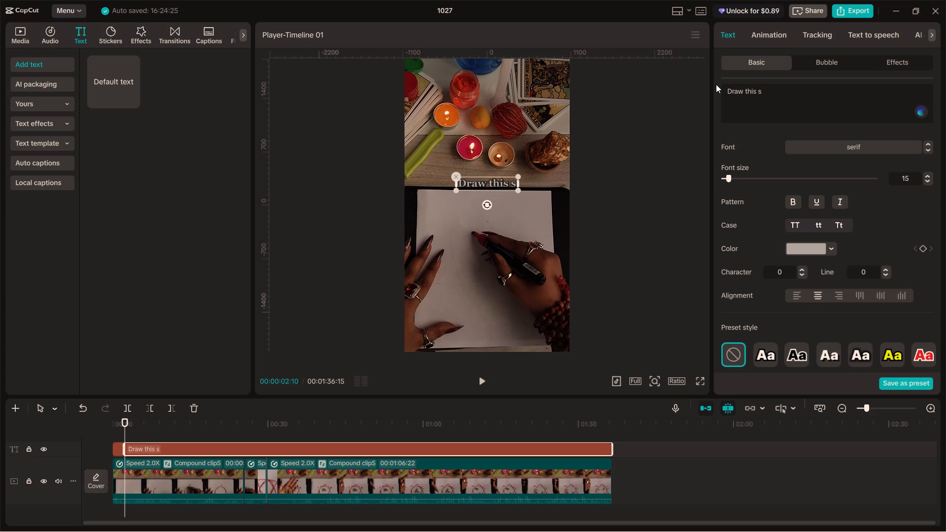
pyautogui.write('Sing')
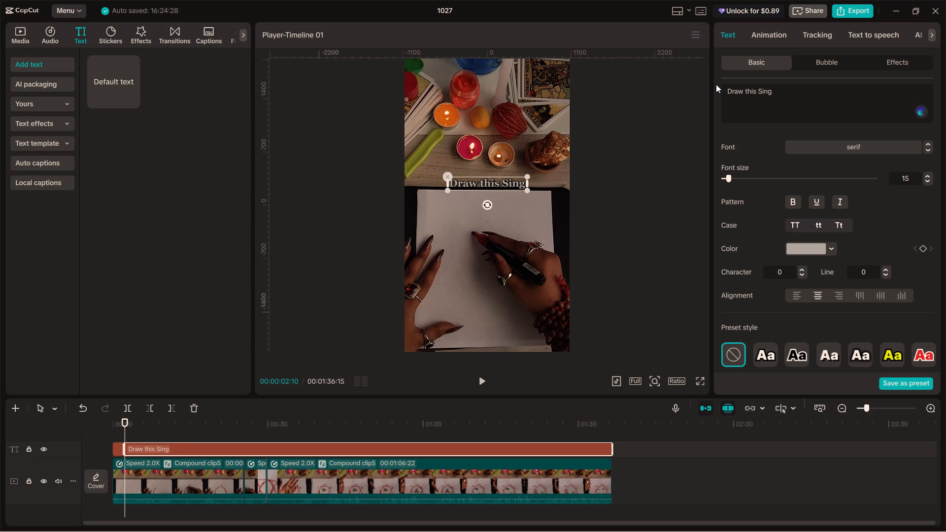
pyautogui.press('BackSpace')
pyautogui.press('BackSpace')
pyautogui.write('ng')
pyautogui.press('BackSpace')
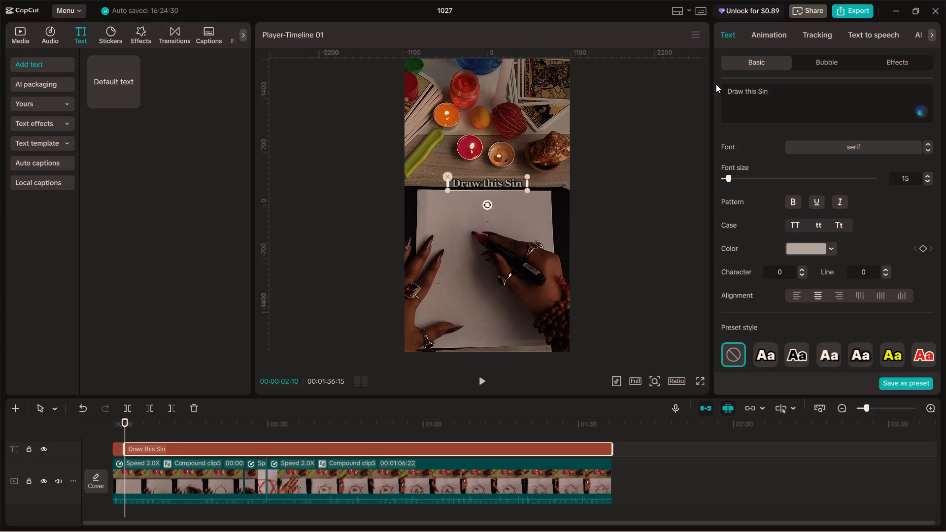
pyautogui.press('BackSpace')
pyautogui.write('gn')
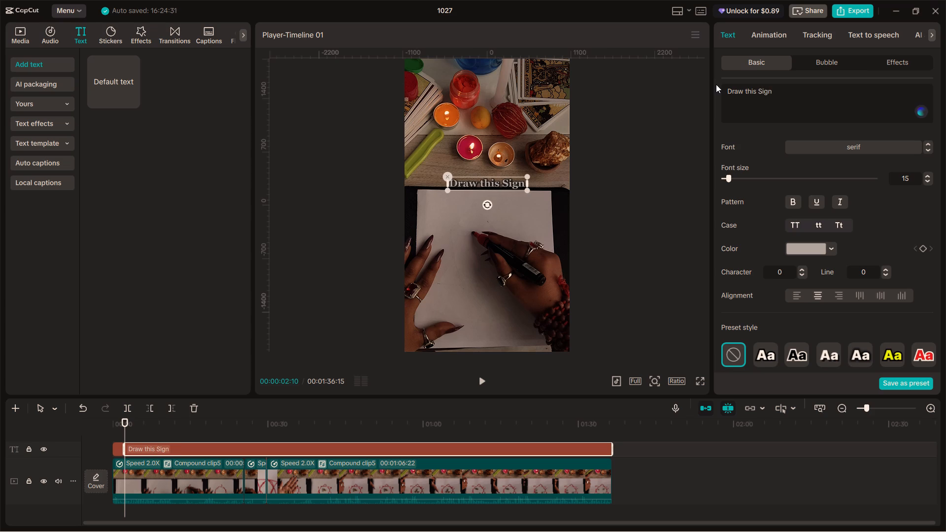
pyautogui.press('space')
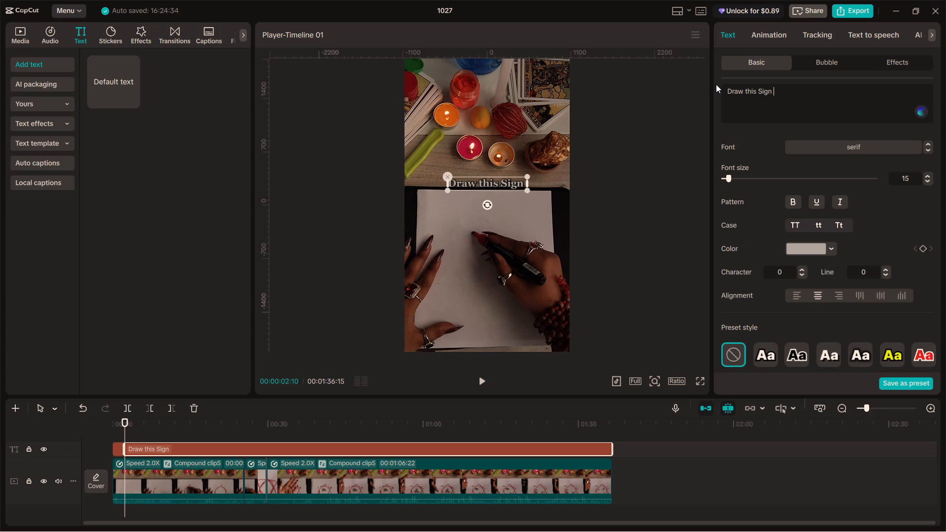
pyautogui.hotkey('shift', 'Return')
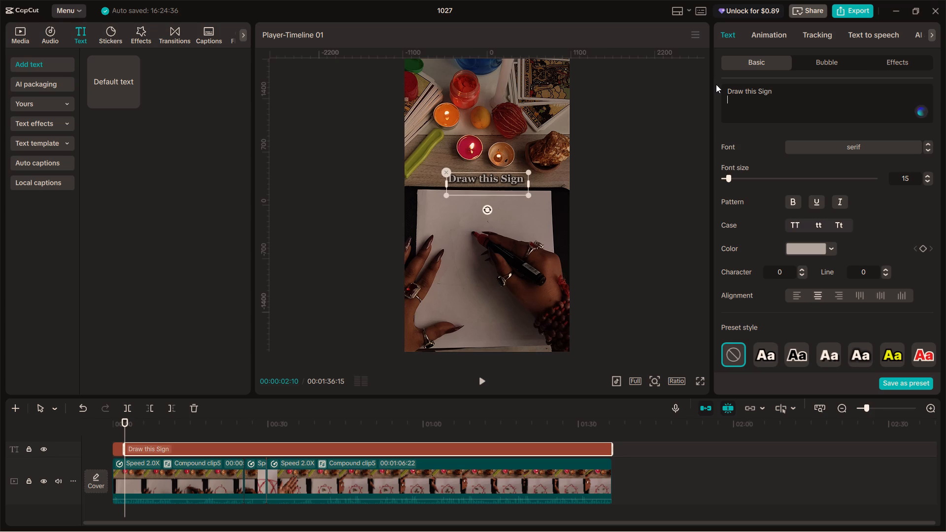
pyautogui.write('on a paper')
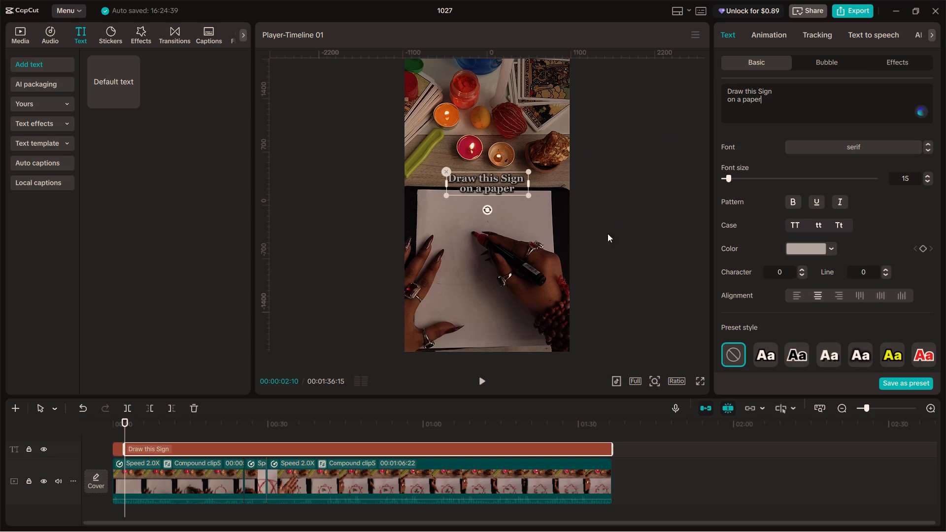
# Play the video from the start to just past the transition at about 30 seconds to check both titles.
pyautogui.click(113, 430)
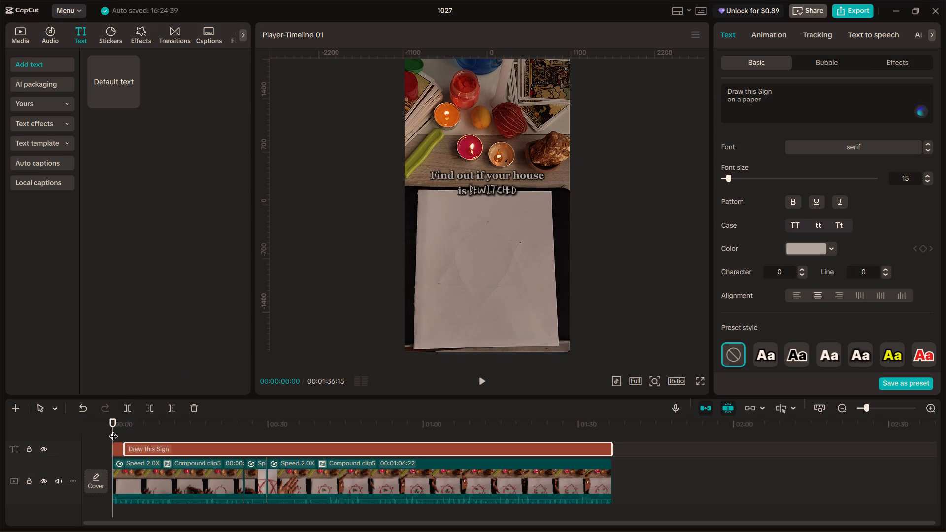
pyautogui.press('space')
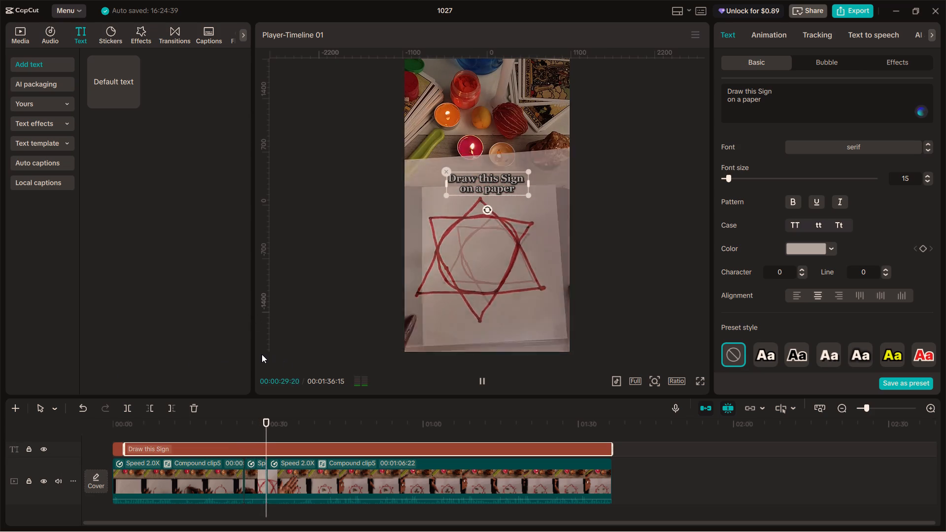
pyautogui.press('space')
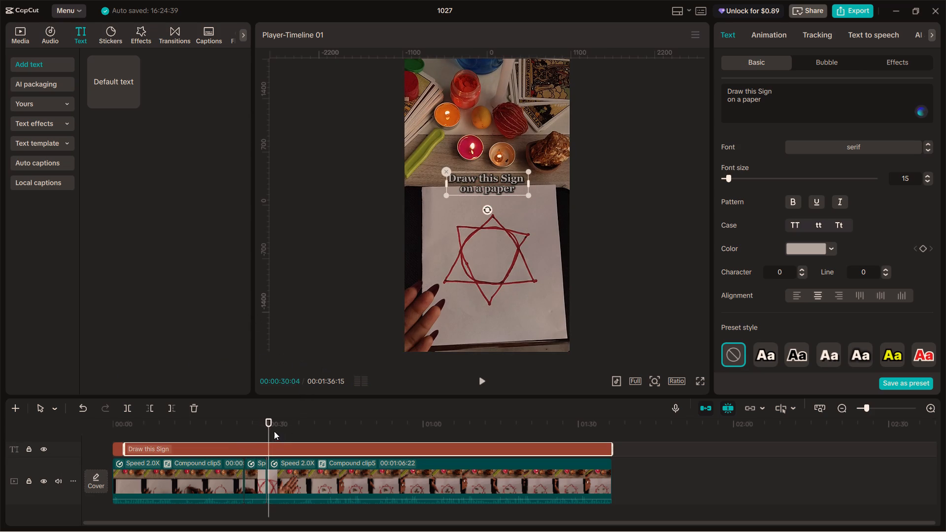
# Split the "Draw this Sign on a paper" title at 00:00:29:23, within the transition to the last clip.
pyautogui.click(269, 426)
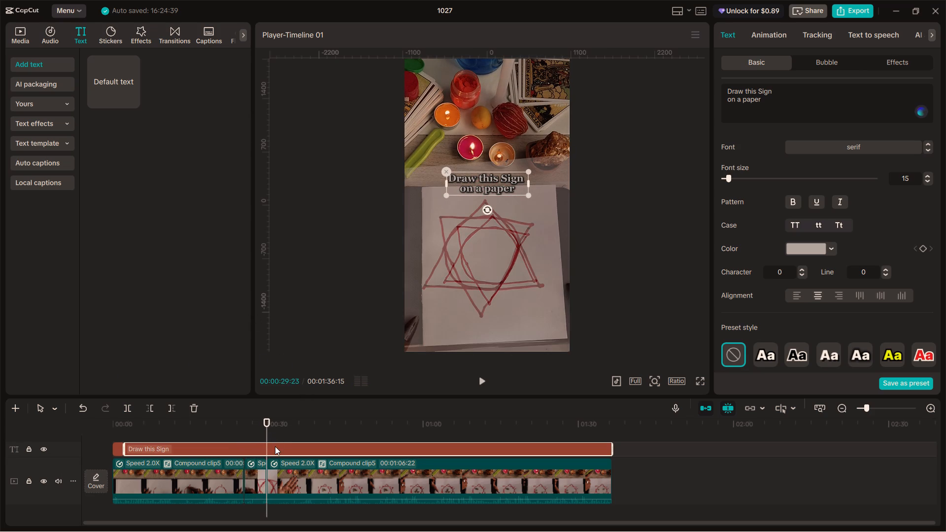
pyautogui.keyDown('ctrl'); pyautogui.scroll(18, 275, 446); pyautogui.keyUp('ctrl')
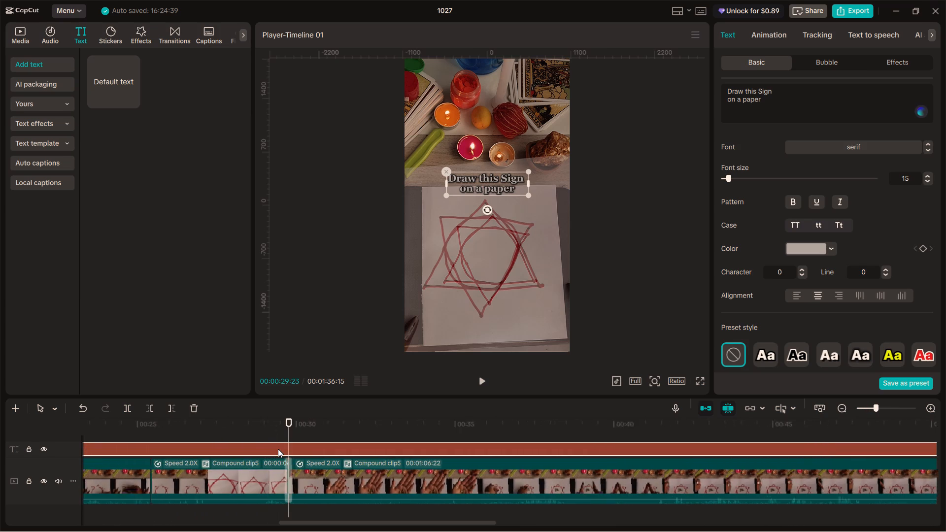
pyautogui.keyDown('ctrl'); pyautogui.scroll(5, 278, 449); pyautogui.keyUp('ctrl')
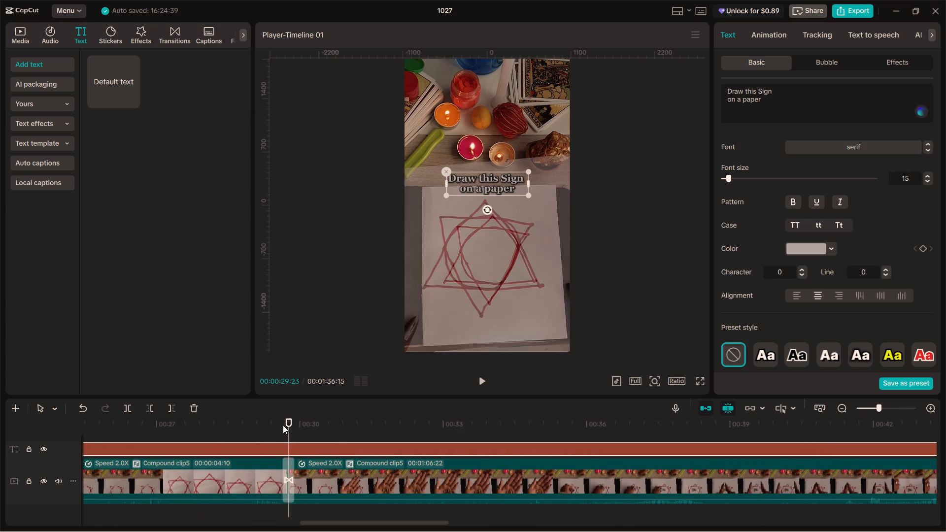
pyautogui.hotkey('ctrl', 'b')
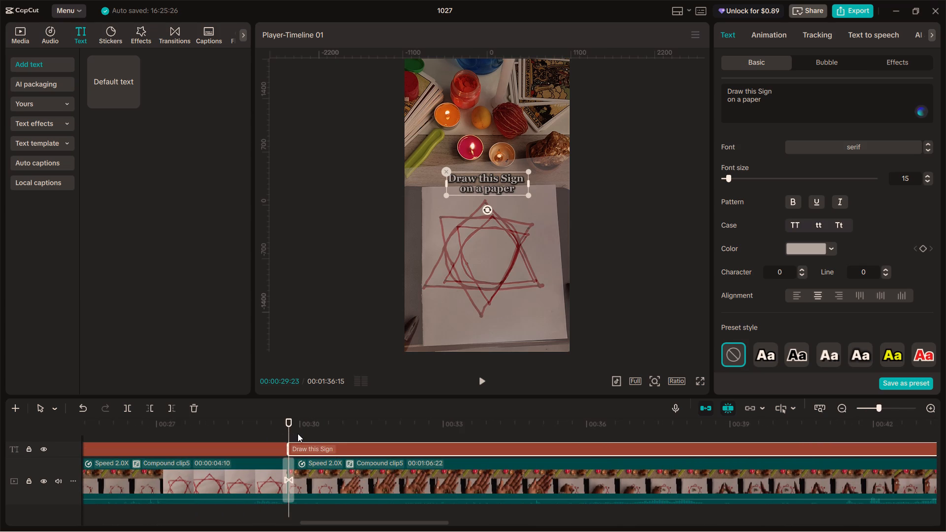
# Play the video briefly from the new title split to about 00:00:31:02.
pyautogui.press('space')
pyautogui.press('space')
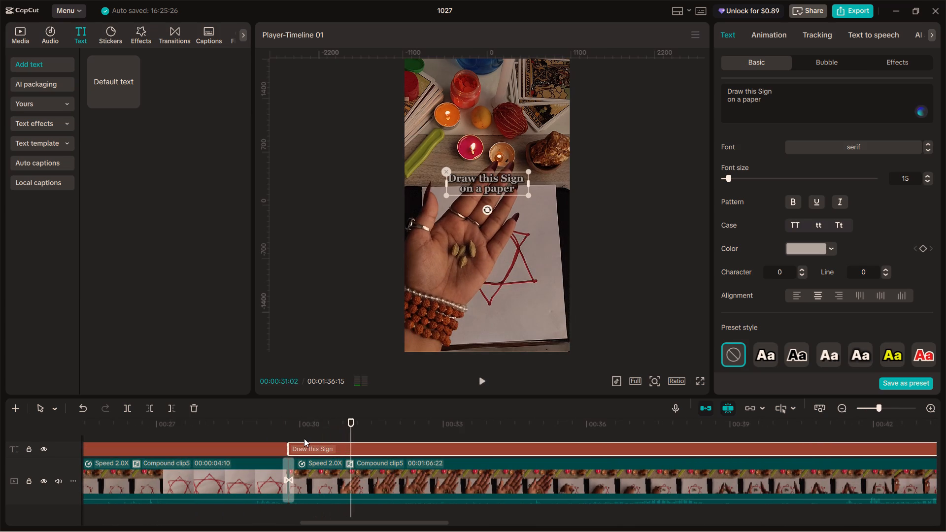
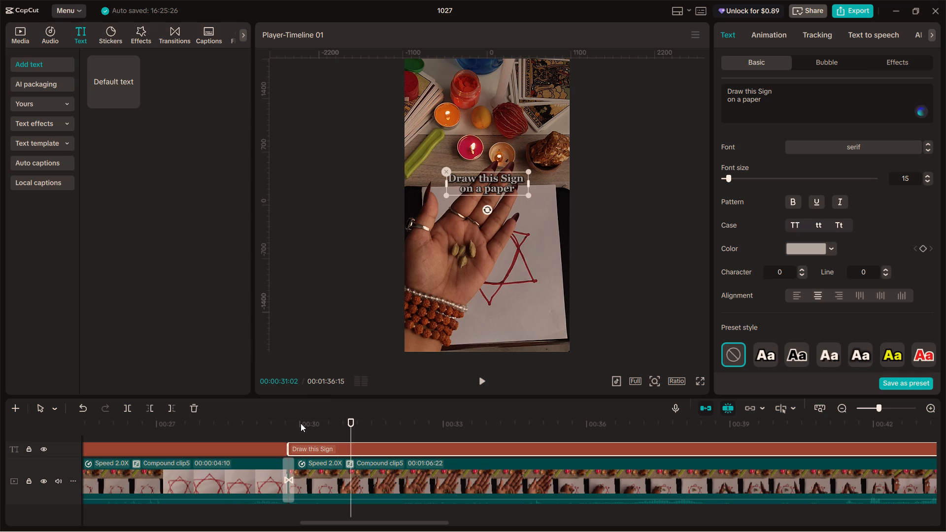
# Play the video from the title split at 00:00:29:23 to about 00:00:38:21 to examine the cardamom sequence.
pyautogui.click(287, 426)
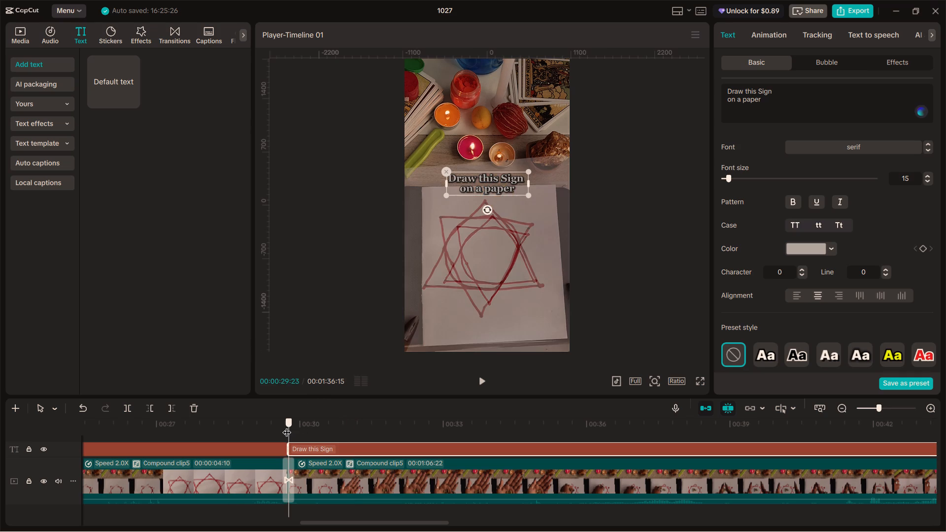
pyautogui.click(287, 426)
pyautogui.press('space')
pyautogui.press('super+space')
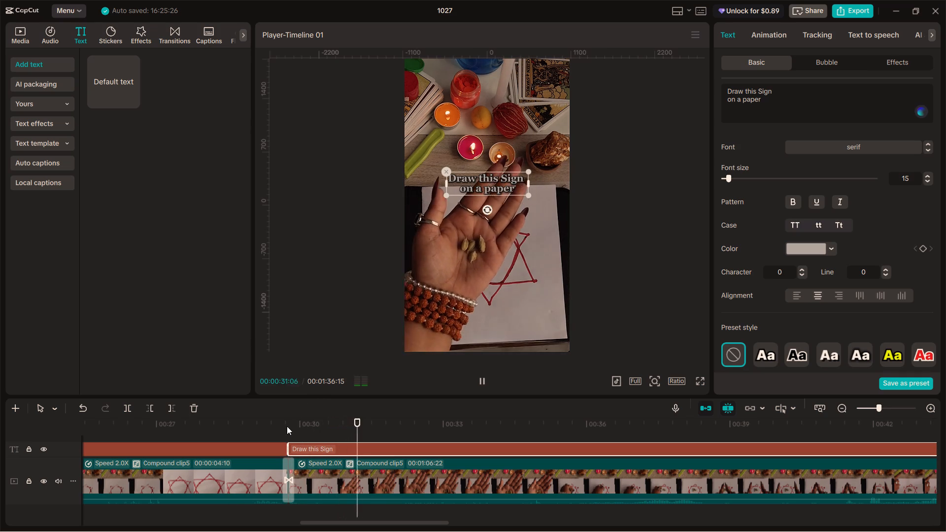
pyautogui.moveTo(323, 450); pyautogui.dragTo(331, 458, button='right')
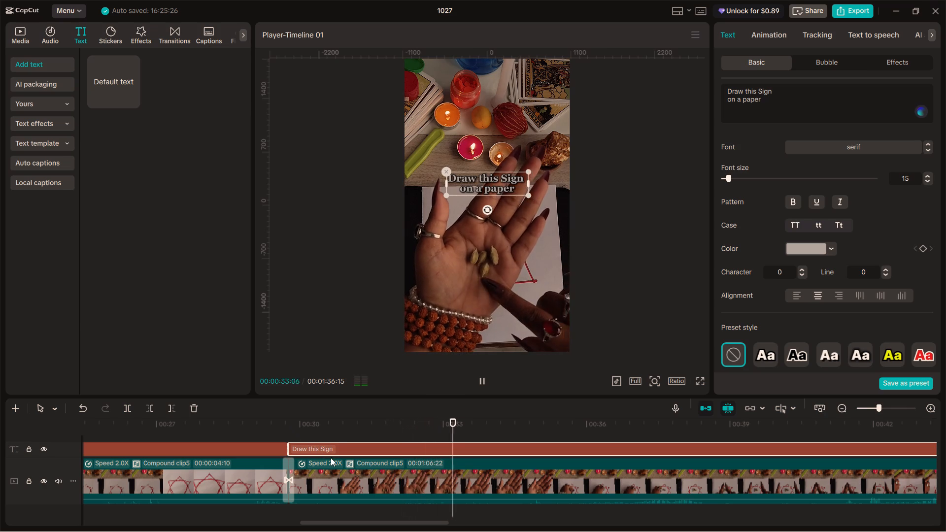
pyautogui.moveTo(331, 458); pyautogui.dragTo(332, 458, button='right')
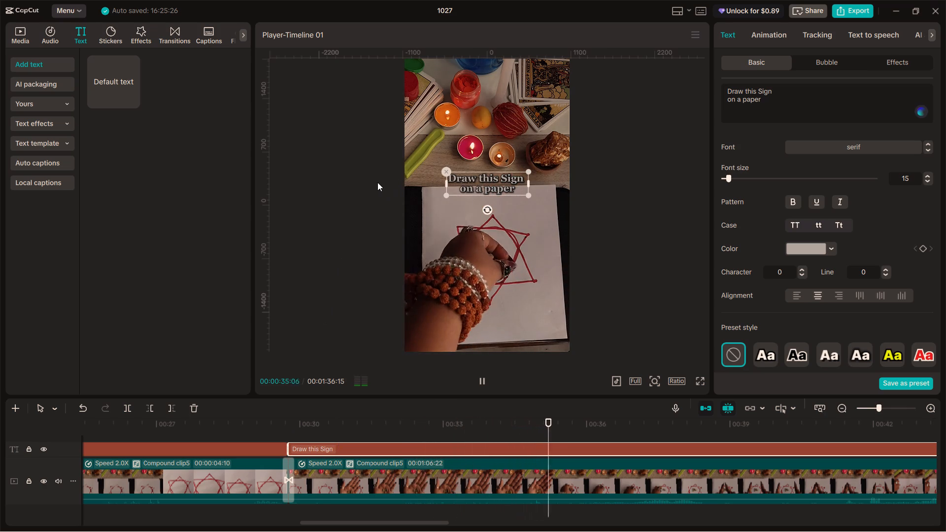
pyautogui.press('space')
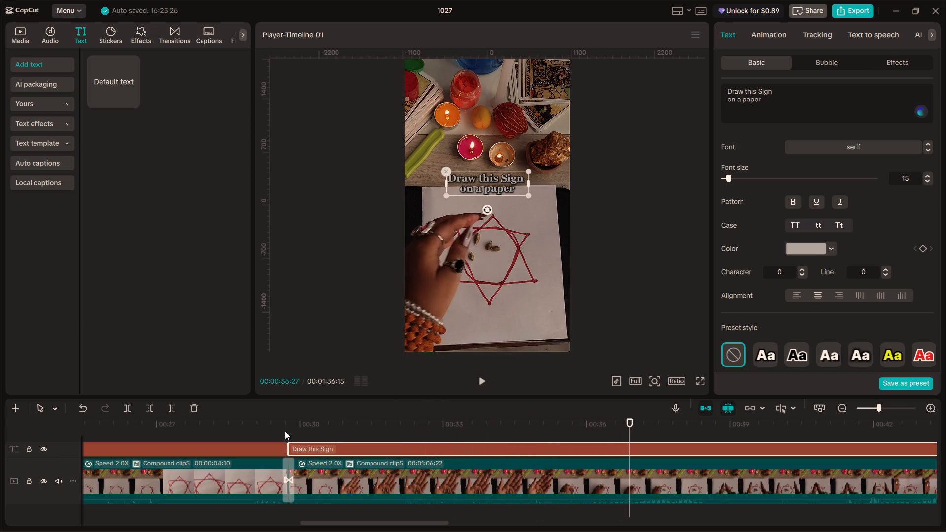
pyautogui.click(285, 431)
pyautogui.press('space')
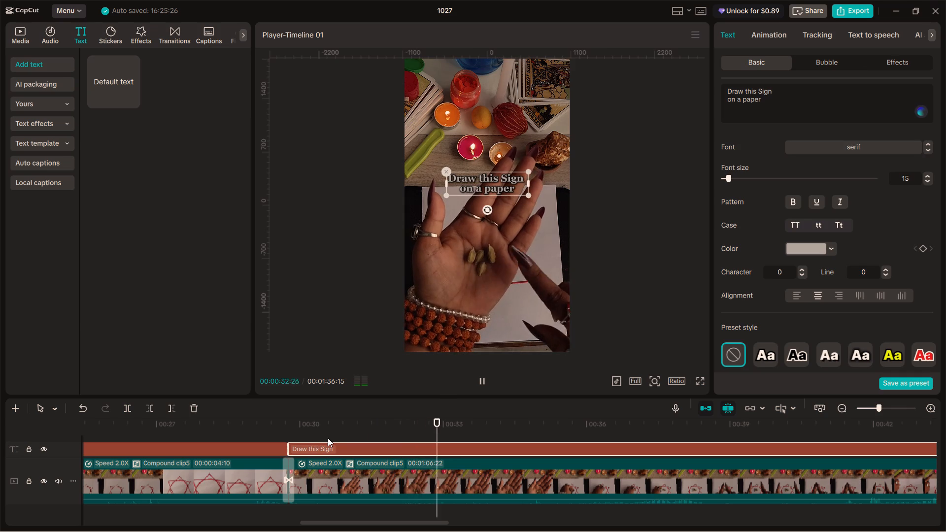
pyautogui.press('space')
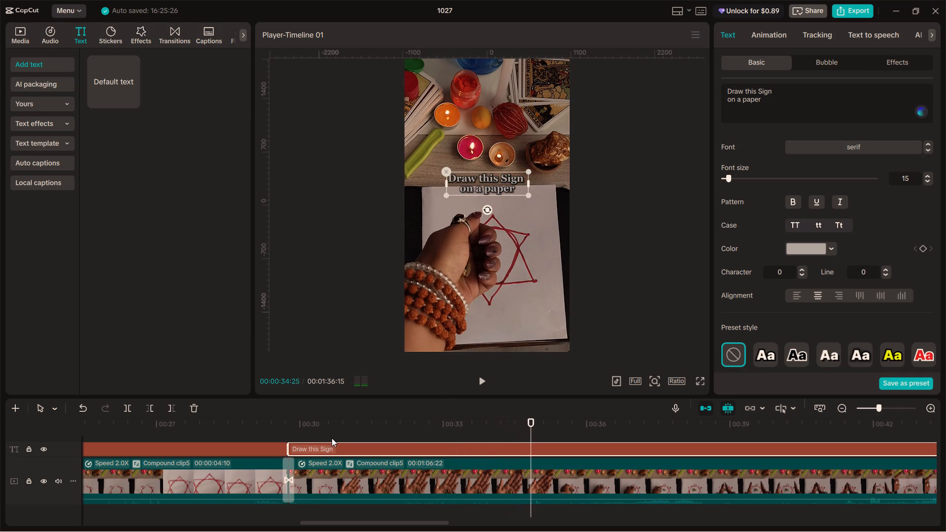
pyautogui.press('space')
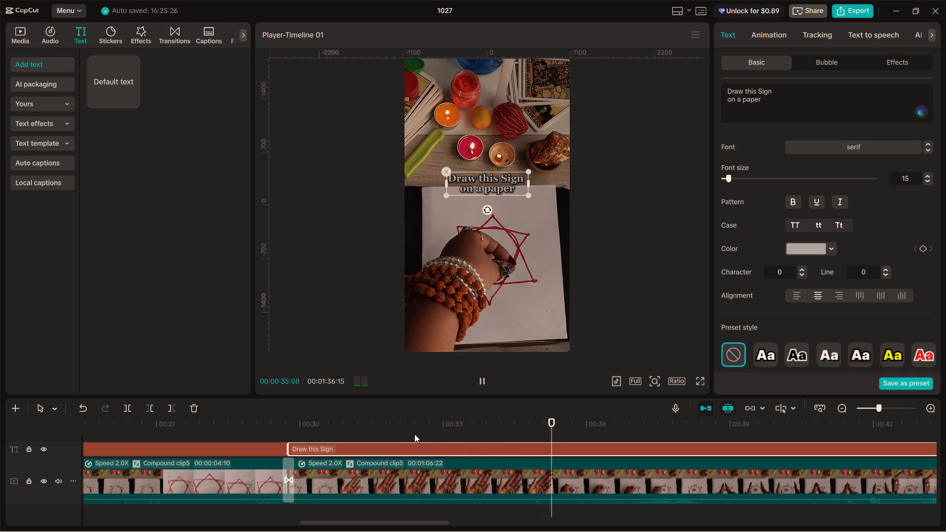
pyautogui.press('space')
pyautogui.press('space')
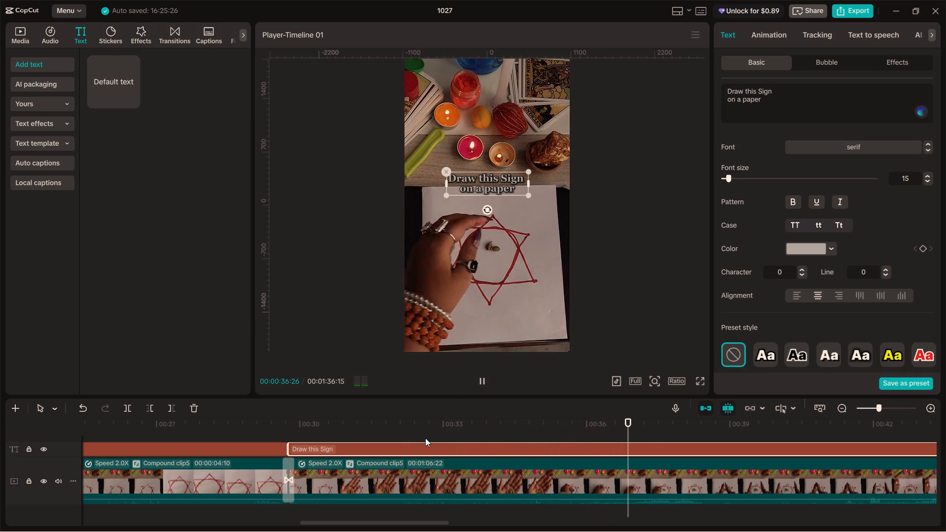
pyautogui.press('space')
pyautogui.press('space')
pyautogui.press('space')
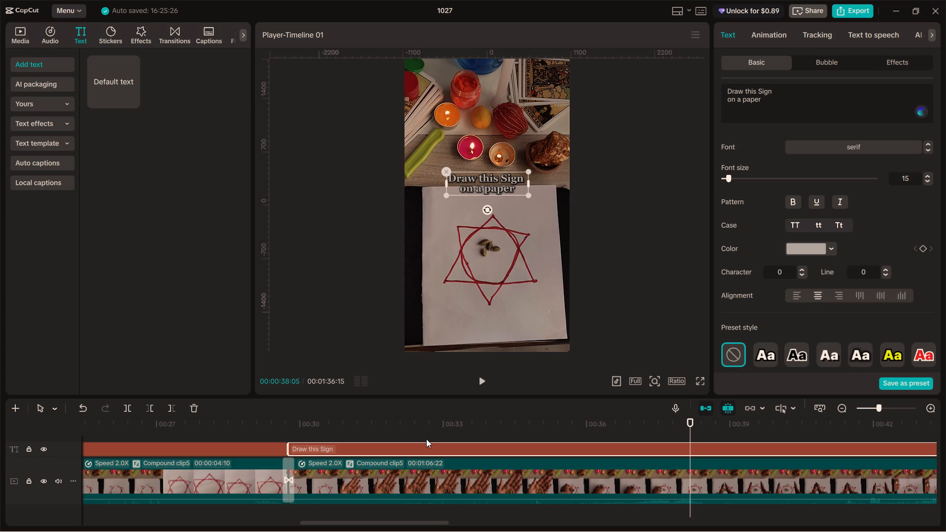
pyautogui.press('space')
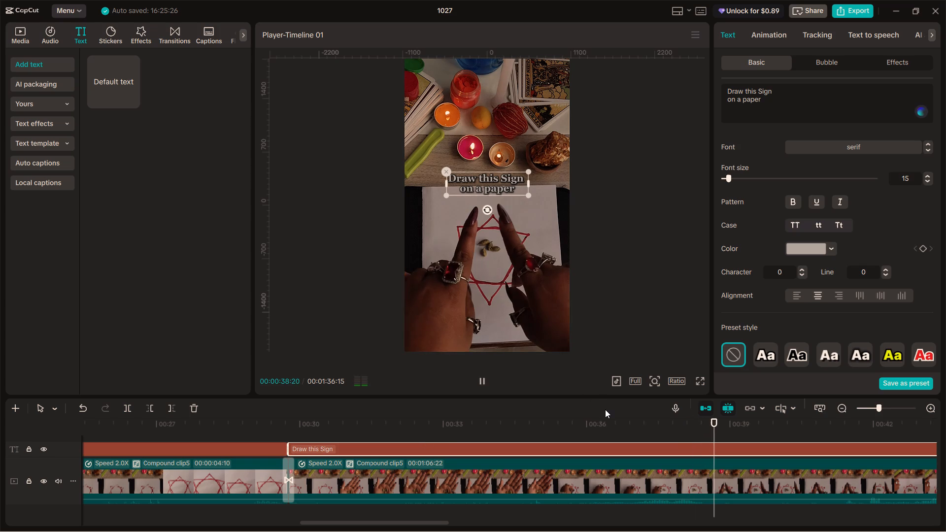
pyautogui.press('space')
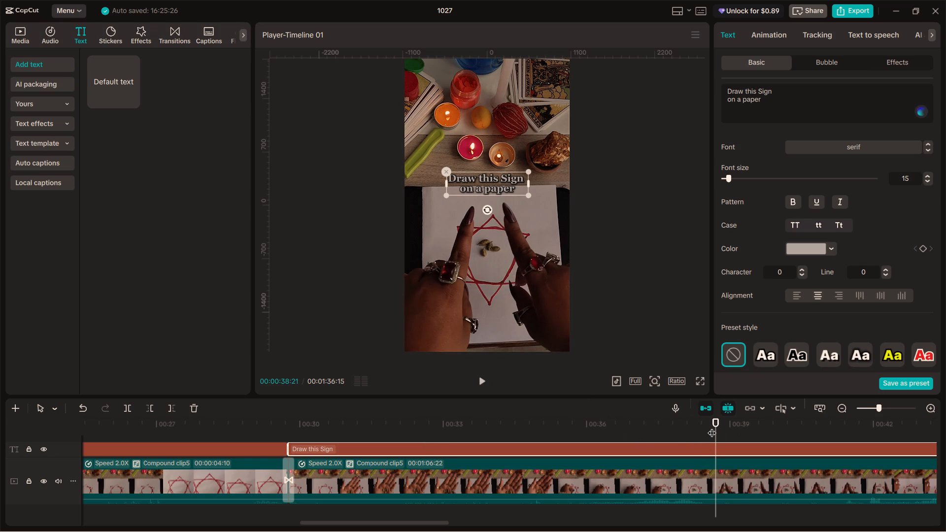
# Split the "Draw this Sign on a paper" title at 00:00:38:13, just before both hands enter the frame.
pyautogui.press('Left')
pyautogui.press('Left')
pyautogui.press('Left')
pyautogui.press('Left')
pyautogui.press('Left')
pyautogui.press('Left')
pyautogui.press('Left')
pyautogui.press('Left')
pyautogui.press('Left')
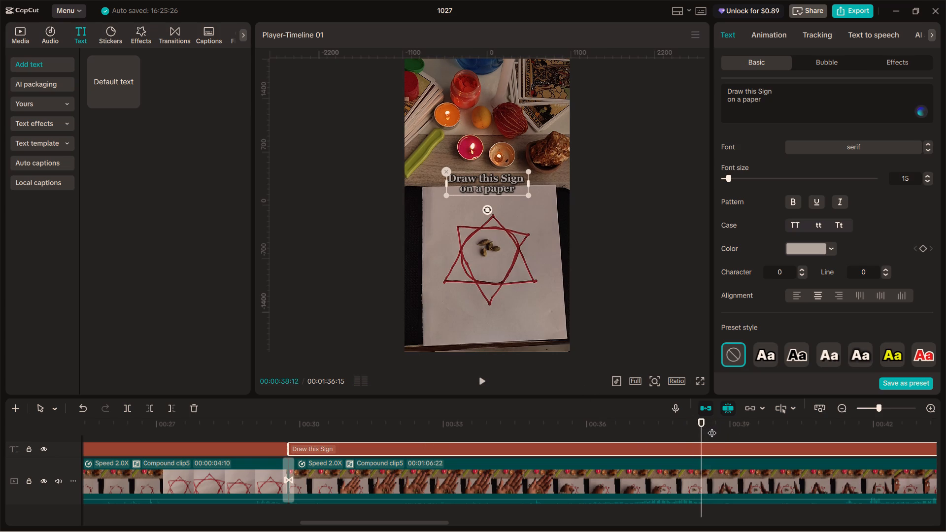
pyautogui.press('Right')
pyautogui.press('Right')
pyautogui.press('Left')
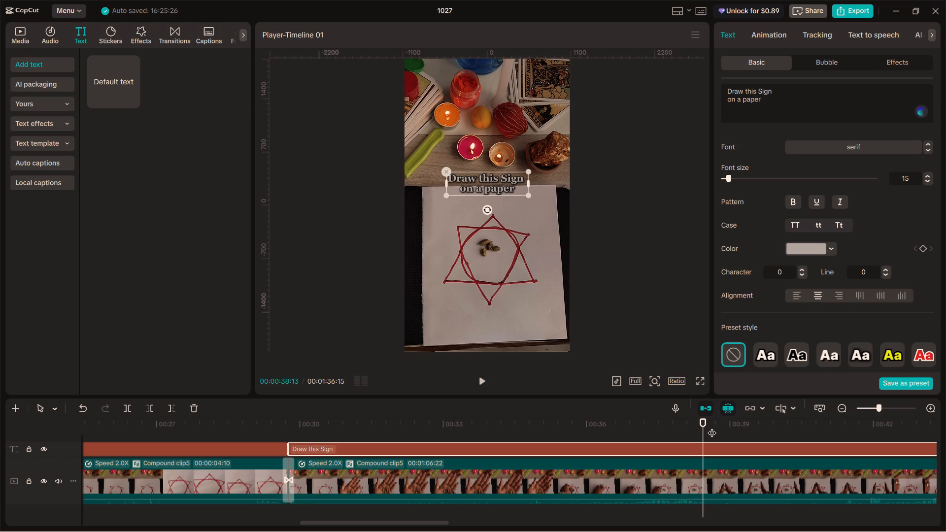
pyautogui.hotkey('ctrl', 'b')
# Clear all the text of the title segment between 00:00:29:23 and 00:00:38:13.
pyautogui.click(676, 449)
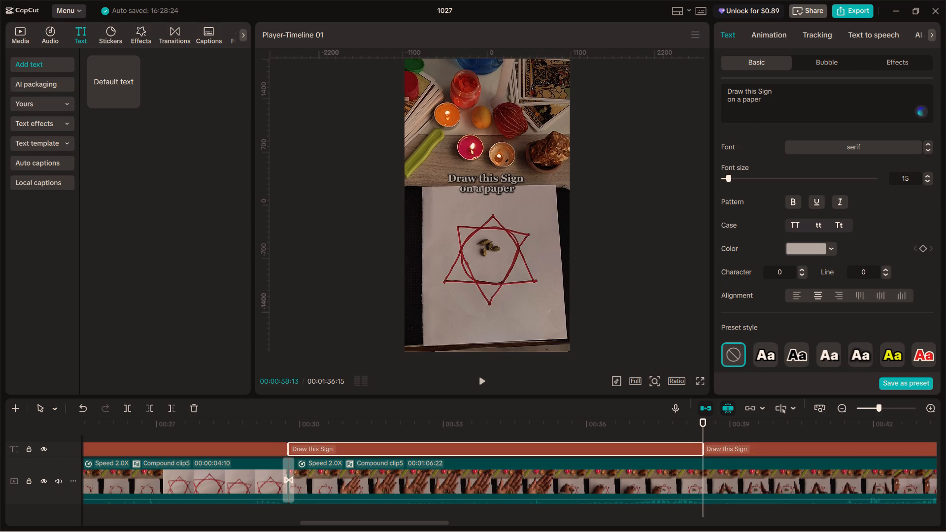
pyautogui.moveTo(775, 107); pyautogui.dragTo(721, 72)
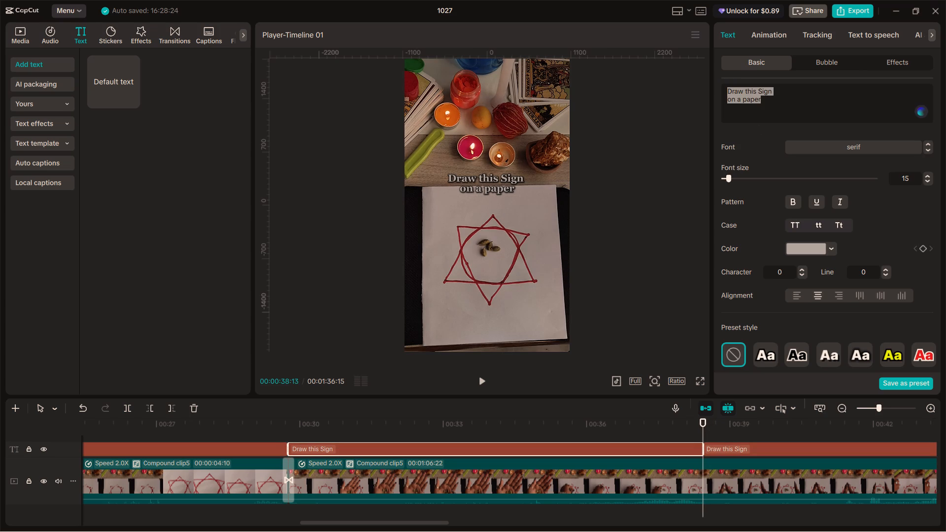
pyautogui.write('ूो')
pyautogui.press('BackSpace')
pyautogui.press('BackSpace')
pyautogui.press('BackSpace')
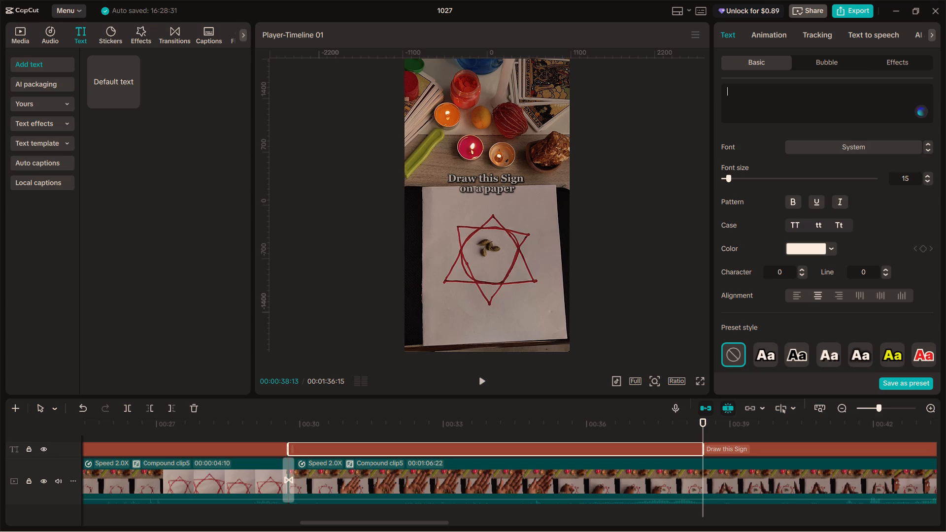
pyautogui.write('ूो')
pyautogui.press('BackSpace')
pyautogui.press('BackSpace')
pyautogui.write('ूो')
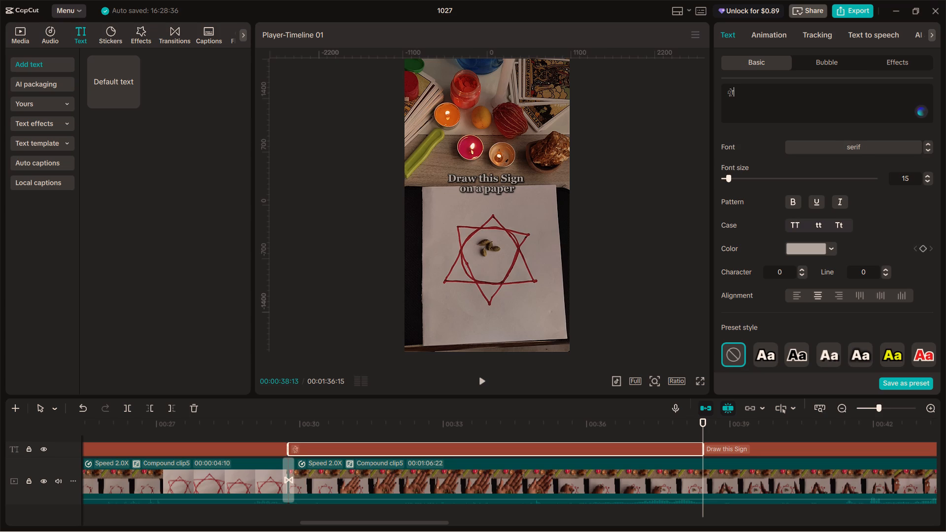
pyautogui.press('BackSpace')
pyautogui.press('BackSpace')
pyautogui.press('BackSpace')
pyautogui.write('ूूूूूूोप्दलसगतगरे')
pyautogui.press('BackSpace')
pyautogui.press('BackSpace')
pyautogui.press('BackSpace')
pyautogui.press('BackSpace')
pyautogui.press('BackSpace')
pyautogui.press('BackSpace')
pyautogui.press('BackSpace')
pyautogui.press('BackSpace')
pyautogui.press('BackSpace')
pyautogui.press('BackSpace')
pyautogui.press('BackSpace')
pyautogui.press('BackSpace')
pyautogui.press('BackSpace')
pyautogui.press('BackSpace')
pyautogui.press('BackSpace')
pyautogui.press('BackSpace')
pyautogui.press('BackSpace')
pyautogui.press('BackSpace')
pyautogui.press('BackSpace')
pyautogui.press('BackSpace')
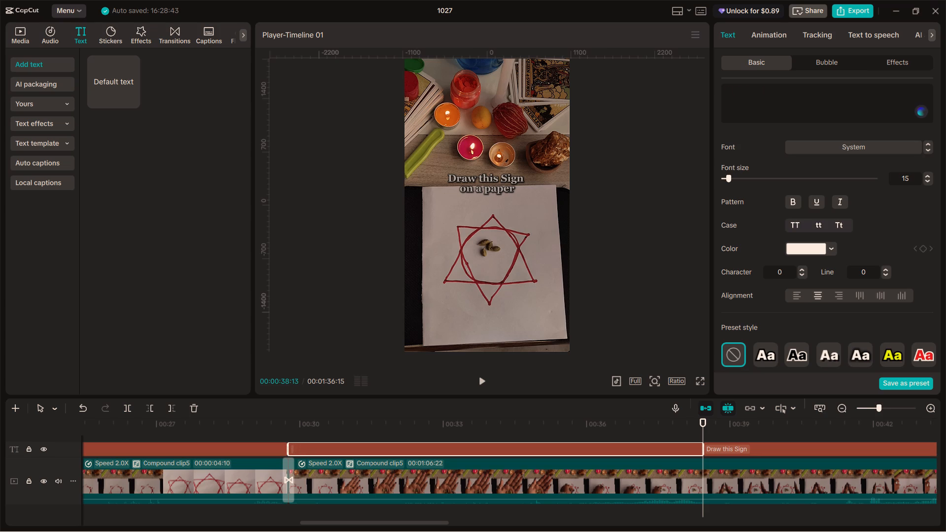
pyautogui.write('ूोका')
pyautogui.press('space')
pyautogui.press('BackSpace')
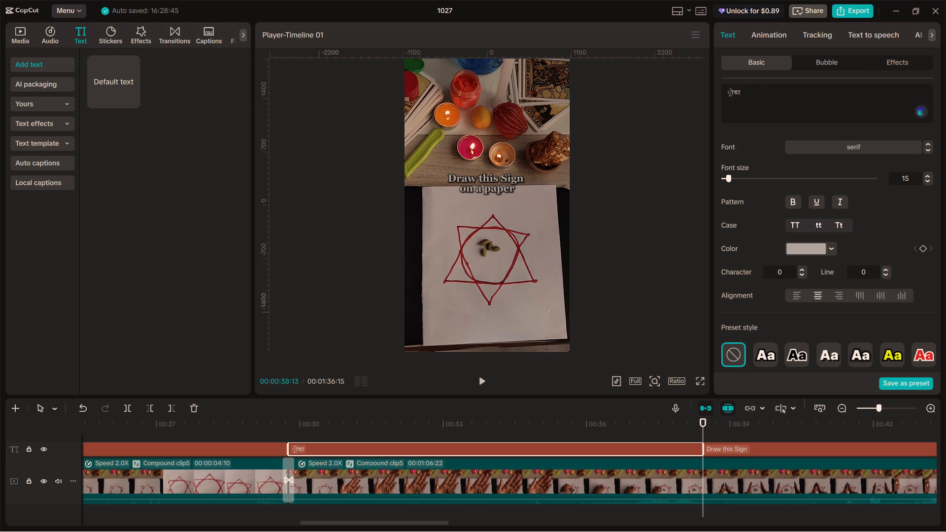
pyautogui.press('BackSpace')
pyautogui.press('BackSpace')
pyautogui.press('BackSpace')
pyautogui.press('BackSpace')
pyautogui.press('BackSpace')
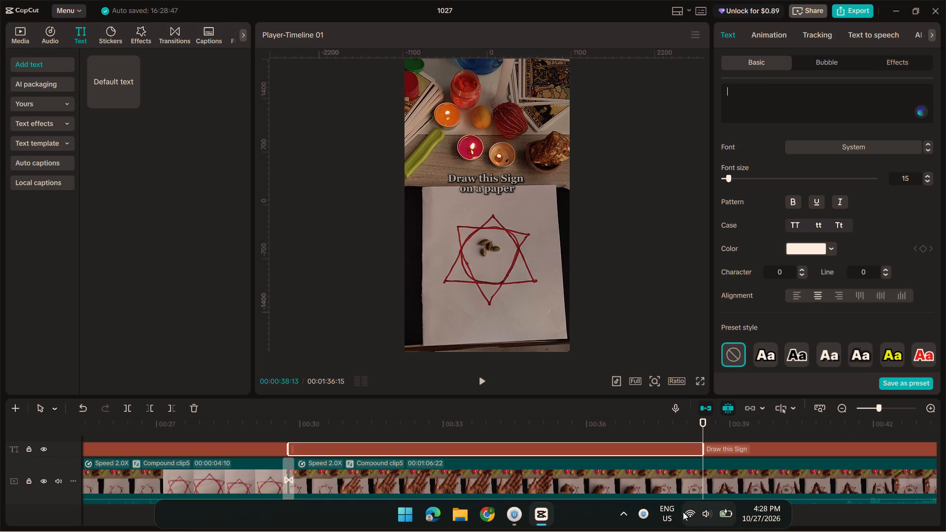
# Set the keyboard layout to English (United States), US.
pyautogui.click(673, 511)
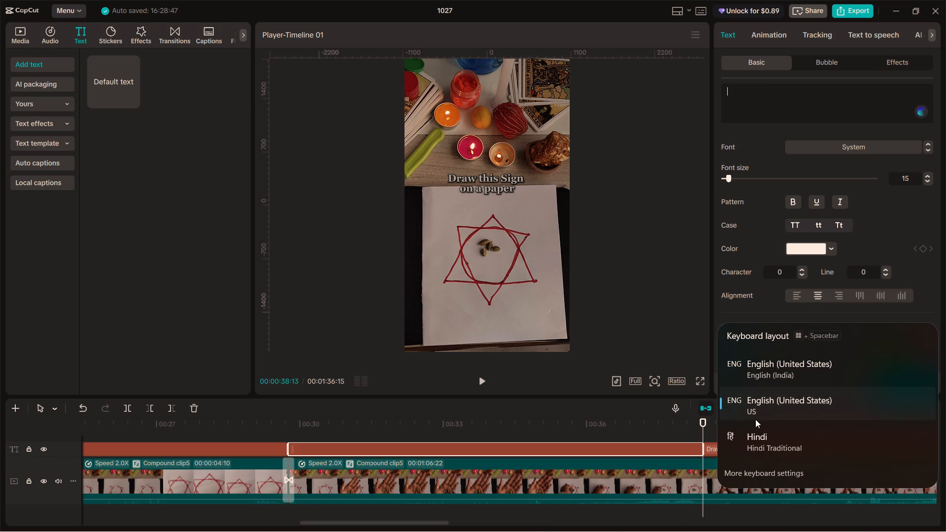
pyautogui.click(758, 402)
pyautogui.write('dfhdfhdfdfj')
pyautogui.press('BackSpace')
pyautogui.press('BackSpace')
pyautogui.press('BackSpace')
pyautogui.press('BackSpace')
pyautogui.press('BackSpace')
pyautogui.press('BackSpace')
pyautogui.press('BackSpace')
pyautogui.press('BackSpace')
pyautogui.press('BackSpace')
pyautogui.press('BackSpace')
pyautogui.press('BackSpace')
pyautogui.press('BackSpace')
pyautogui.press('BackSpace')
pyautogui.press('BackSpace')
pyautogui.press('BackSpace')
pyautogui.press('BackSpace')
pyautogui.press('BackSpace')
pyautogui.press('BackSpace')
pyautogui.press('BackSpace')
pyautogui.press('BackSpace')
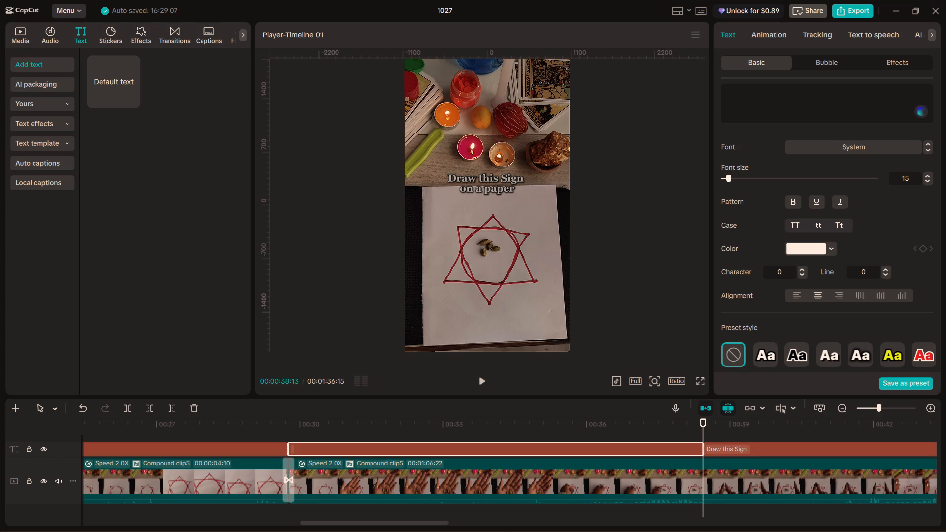
# Enter "Take 4 chardamom pods" as the text of the emptied title segment.
pyautogui.press('t')
pyautogui.press('BackSpace')
pyautogui.write('Take')
pyautogui.press('space')
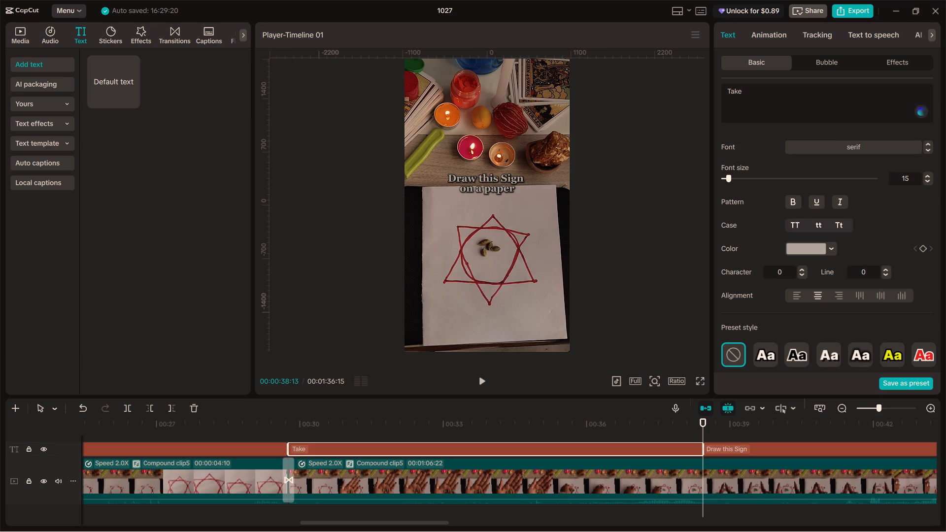
pyautogui.write('two')
pyautogui.press('BackSpace')
pyautogui.press('BackSpace')
pyautogui.press('BackSpace')
pyautogui.write('4 char')
pyautogui.write('damom pods')
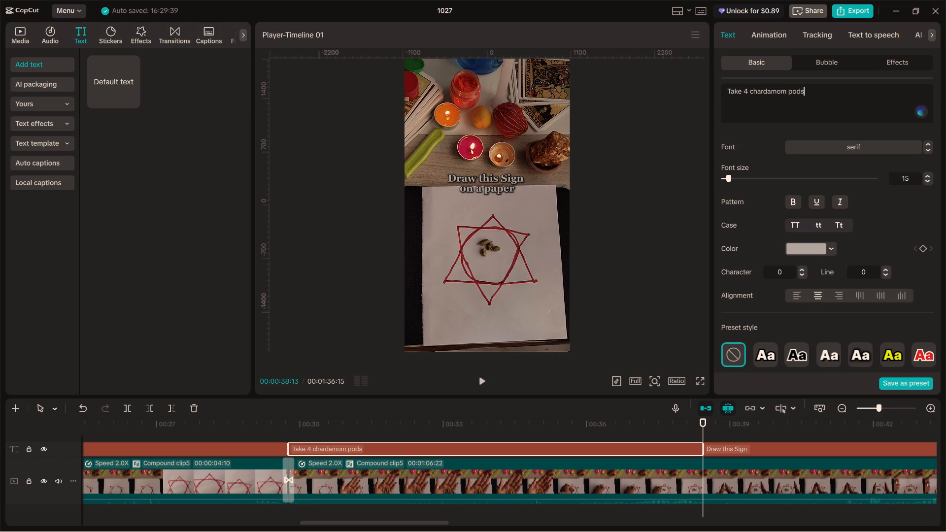
pyautogui.press('d')
pyautogui.press('BackSpace')
# Play the video from the start of the new title and correct its spelling to "Take 4 cardamom pods".
pyautogui.click(285, 429)
pyautogui.press('space')
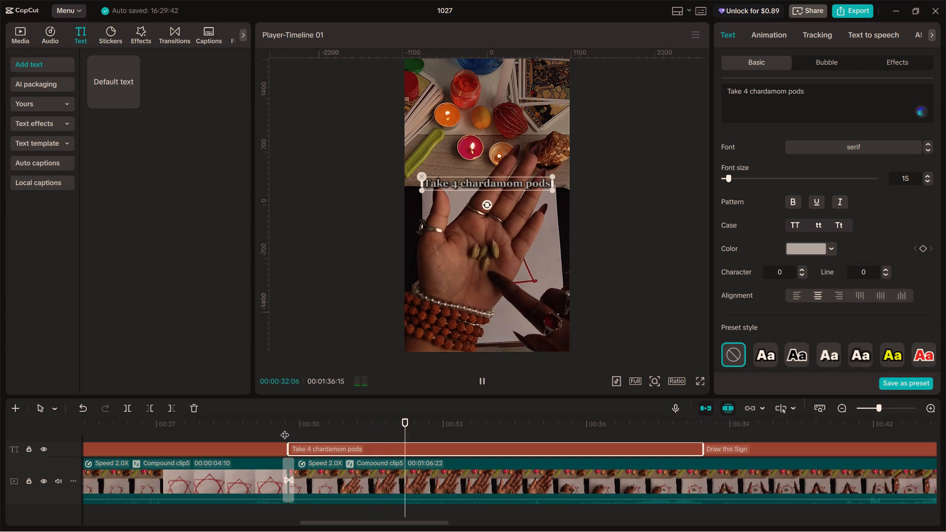
pyautogui.press('space')
pyautogui.click(756, 93)
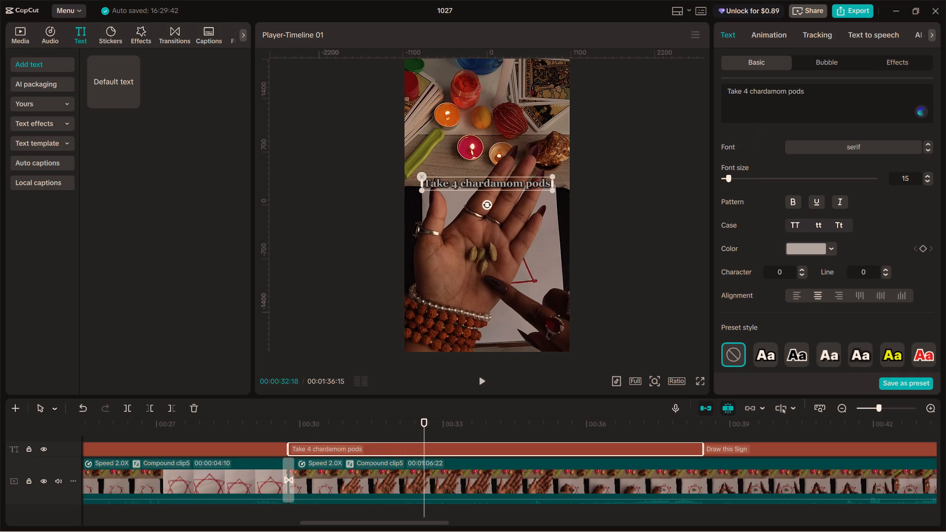
pyautogui.press('BackSpace')
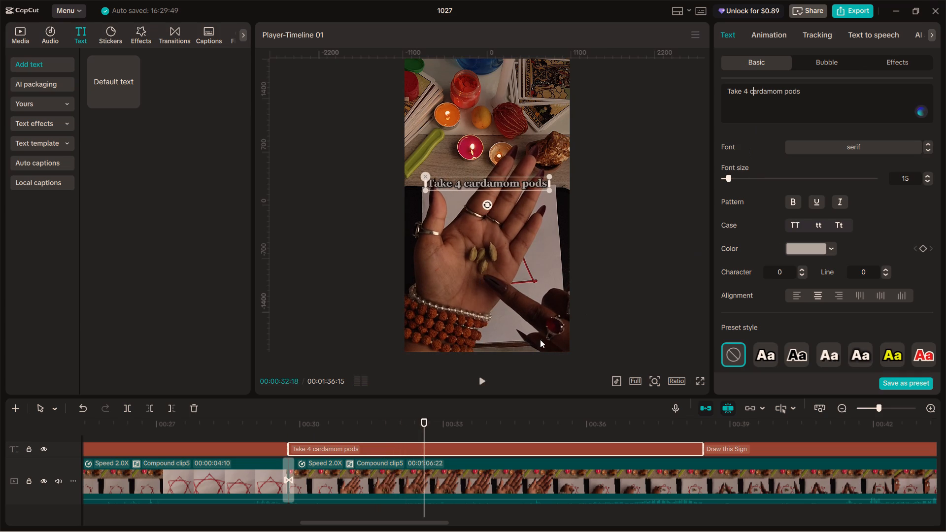
# Play the corrected title briefly from 00:00:30:15 to about 00:00:31:09.
pyautogui.click(323, 421)
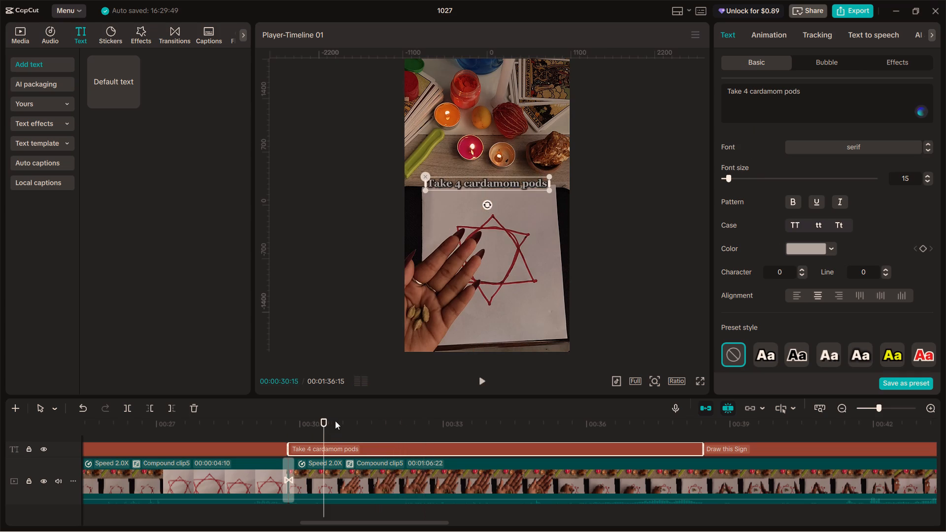
pyautogui.press('space')
pyautogui.press('space')
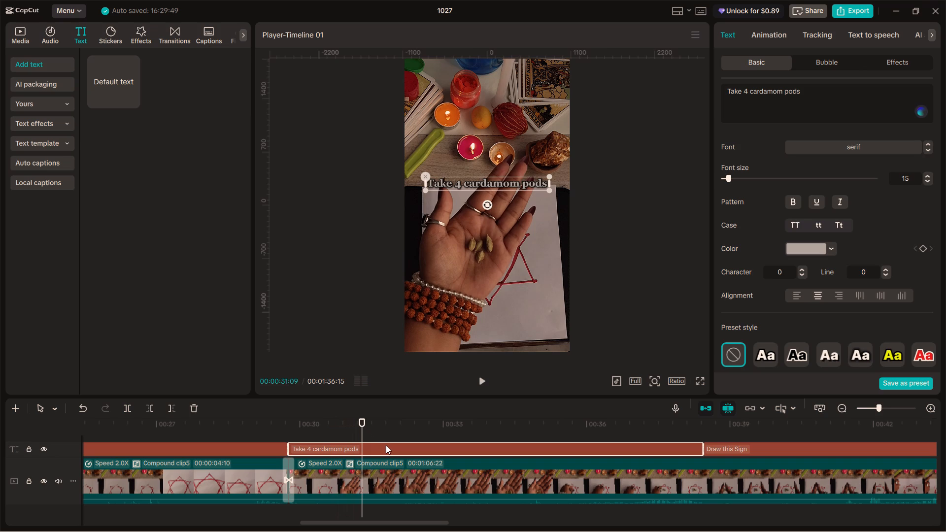
# Put "4 cardamom pods" on a second line below "Take" in the title, preview it, and append "..." to the end.
pyautogui.click(743, 94)
pyautogui.hotkey('shift', 'Return')
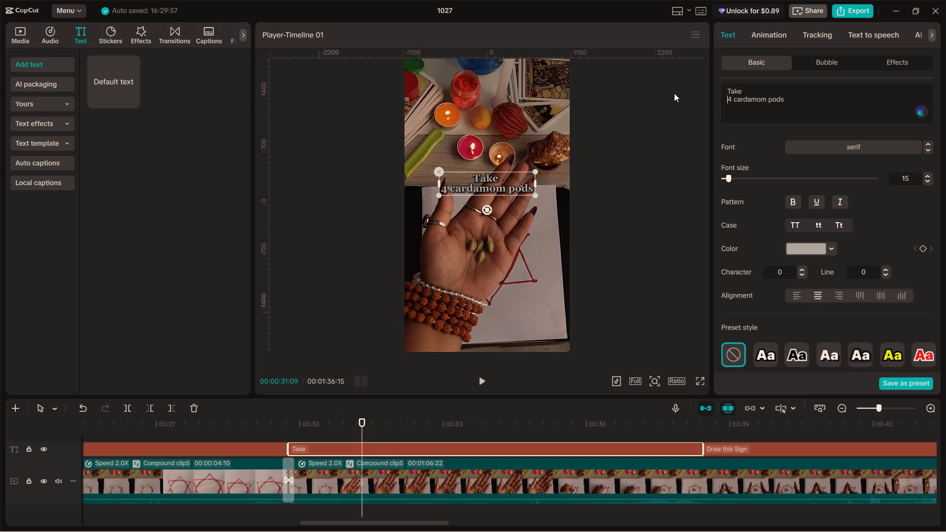
pyautogui.click(281, 427)
pyautogui.press('space')
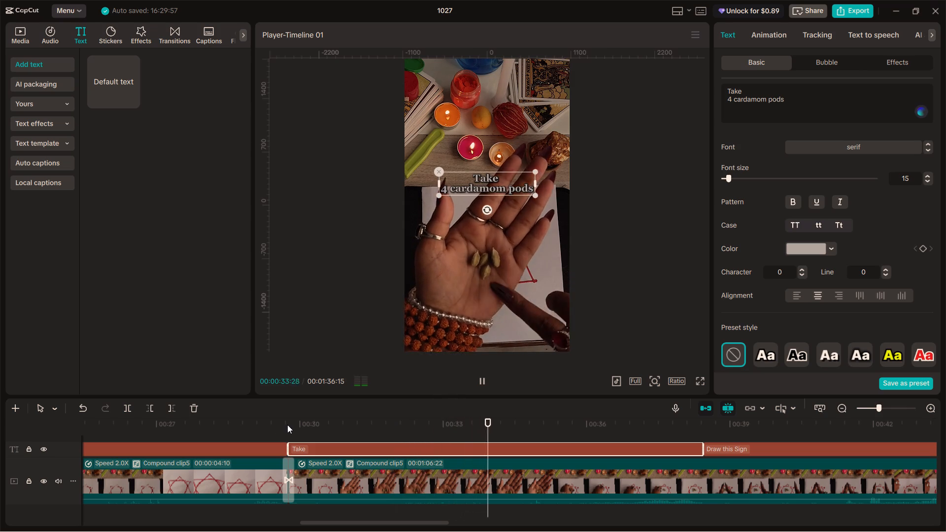
pyautogui.press('space')
pyautogui.press('space')
pyautogui.press('space')
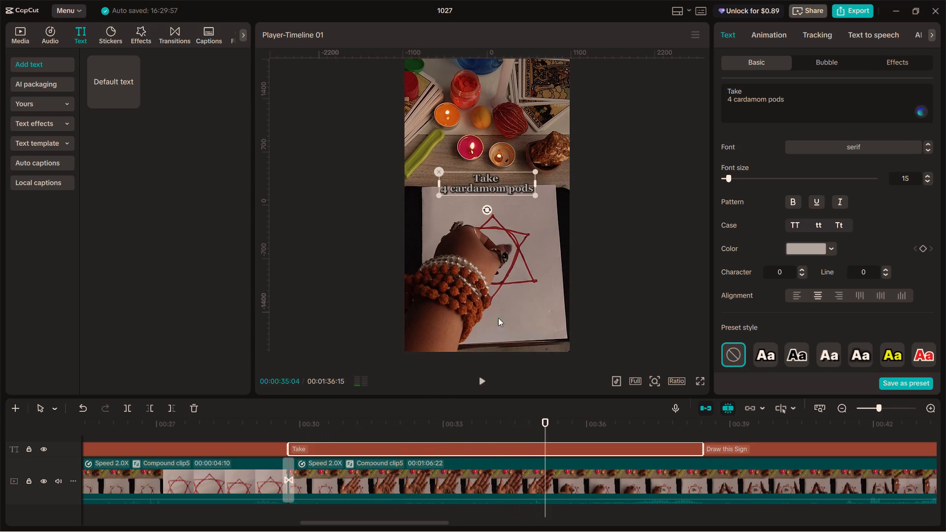
pyautogui.click(789, 94)
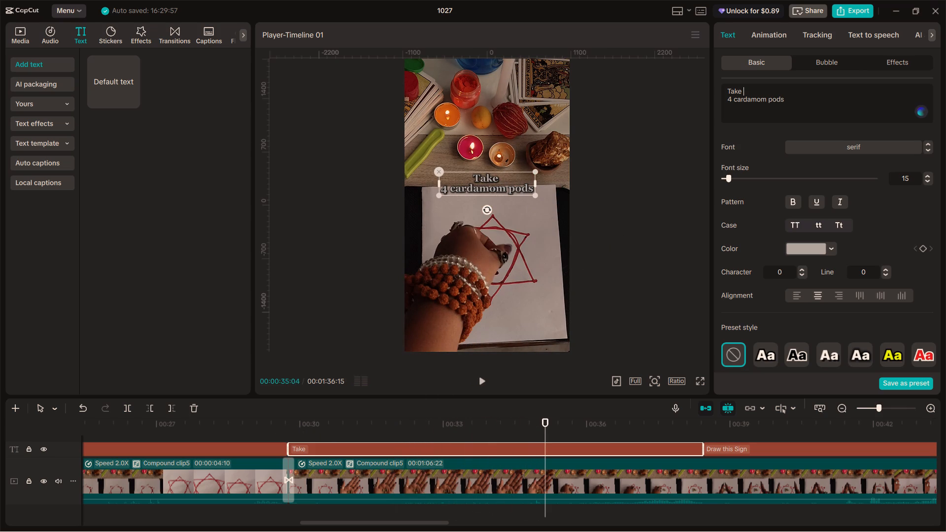
pyautogui.click(788, 99)
pyautogui.write('...')
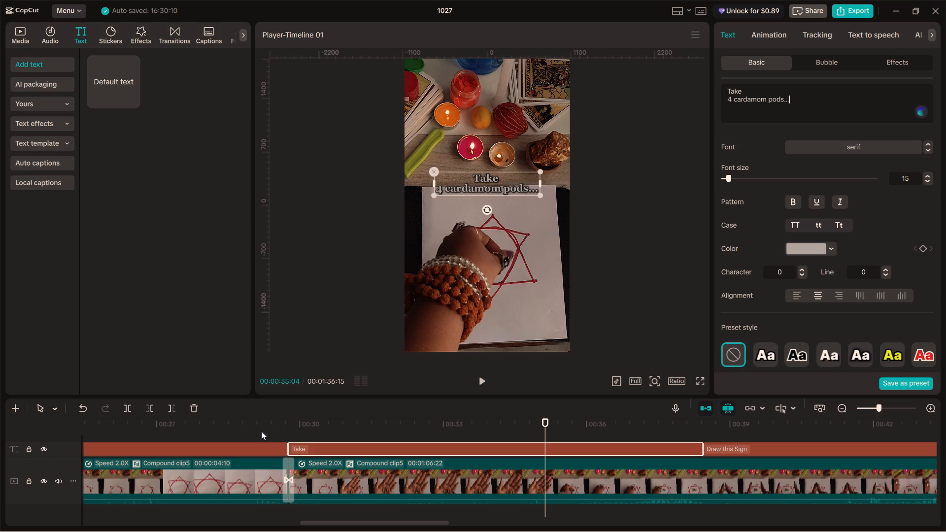
# Play through the "Take 4 cardamom pods..." title and split its segment at 00:00:35:15.
pyautogui.click(258, 425)
pyautogui.press('space')
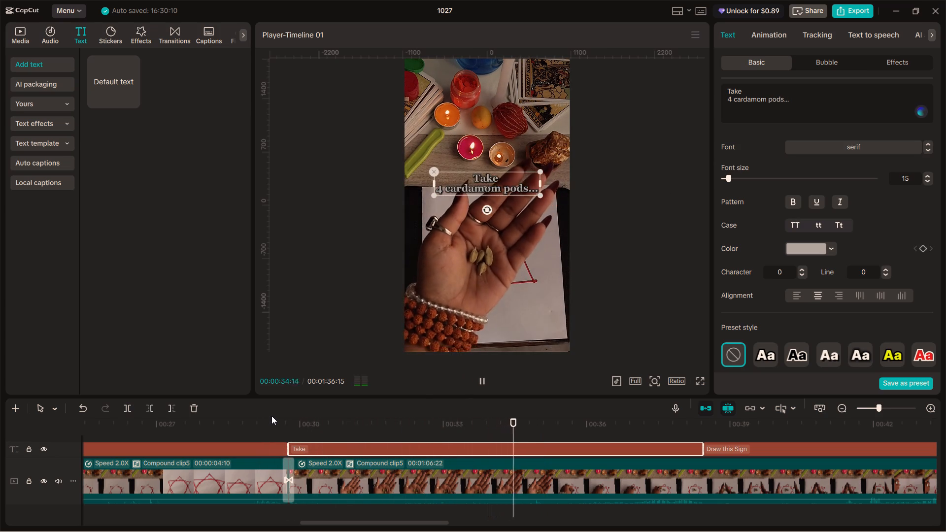
pyautogui.press('space')
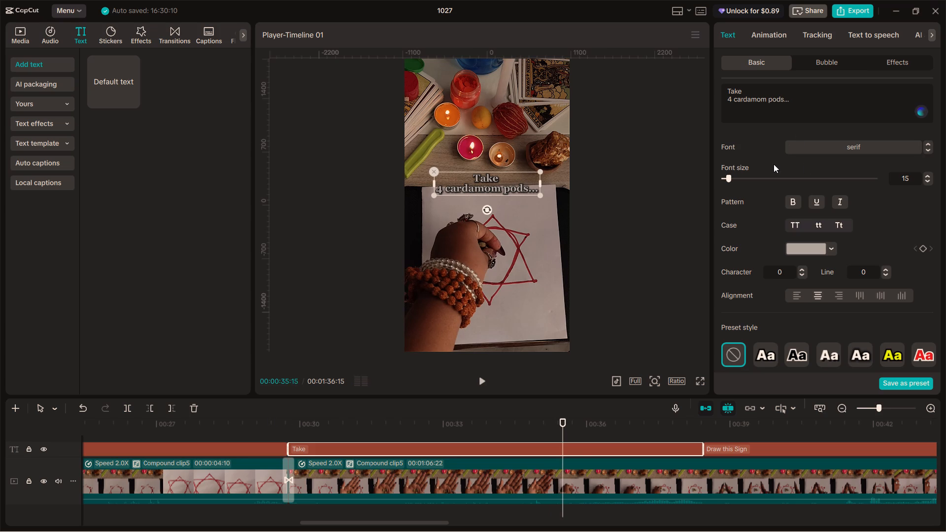
pyautogui.hotkey('ctrl', 'b')
# Replace the text of the title segment after the split with "and place them in the Center".
pyautogui.moveTo(787, 99); pyautogui.dragTo(708, 76)
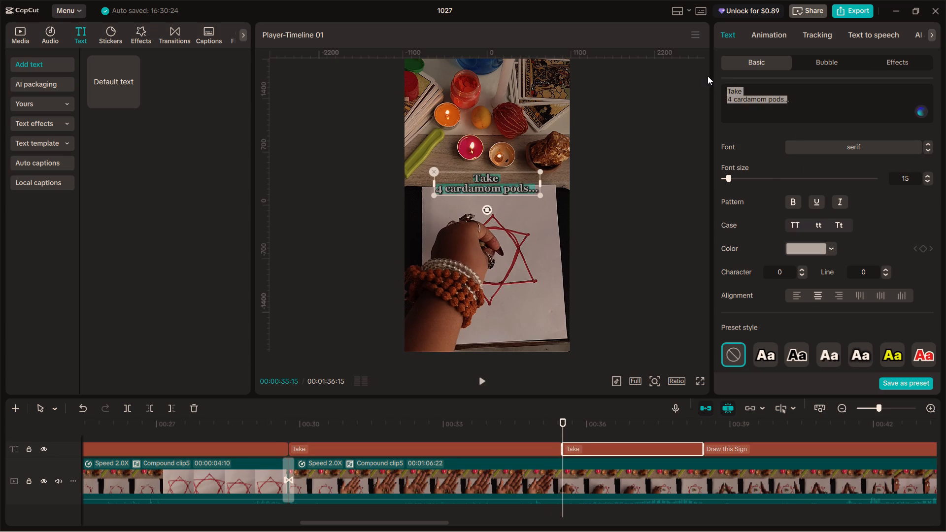
pyautogui.moveTo(708, 76); pyautogui.dragTo(706, 76)
pyautogui.click(786, 78)
pyautogui.click(802, 105)
pyautogui.moveTo(803, 105); pyautogui.dragTo(734, 86)
pyautogui.moveTo(734, 86); pyautogui.dragTo(717, 75)
pyautogui.write('and')
pyautogui.press('space')
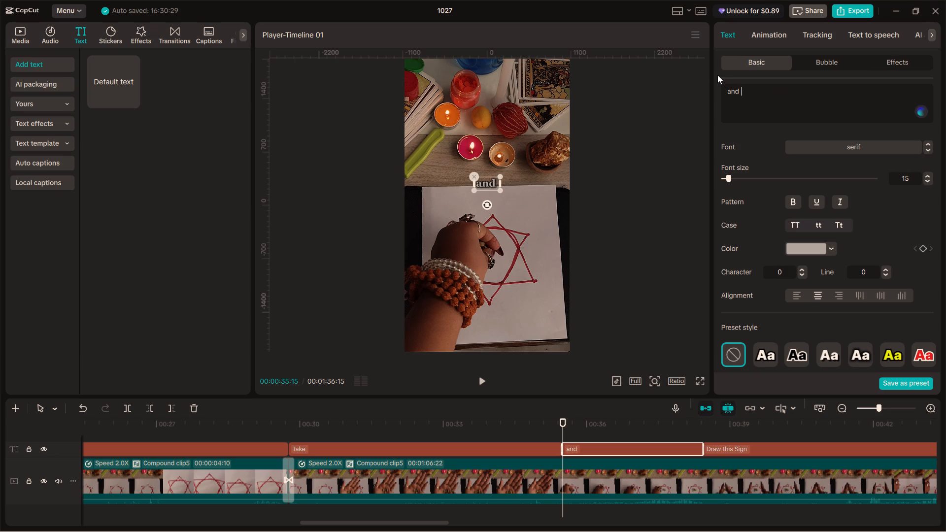
pyautogui.write('place them in the c')
pyautogui.press('e')
pyautogui.press('BackSpace')
pyautogui.press('BackSpace')
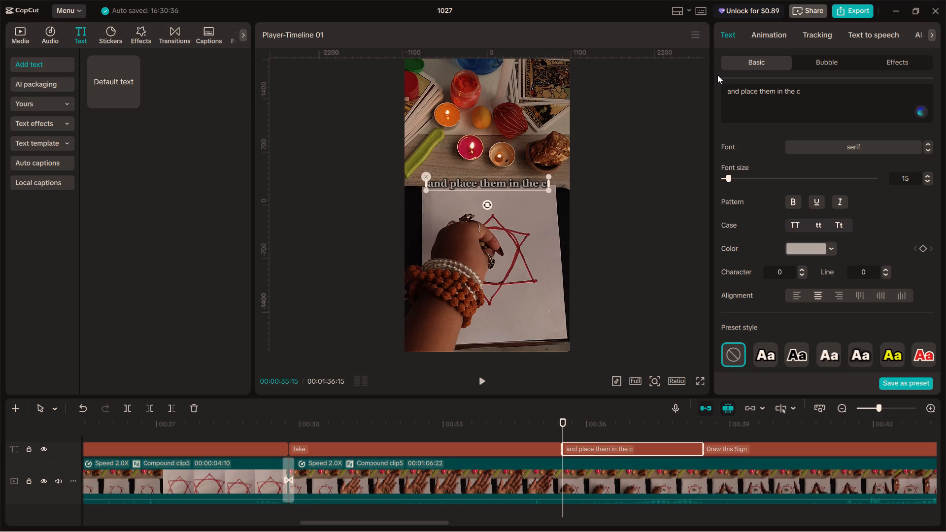
pyautogui.write('Center')
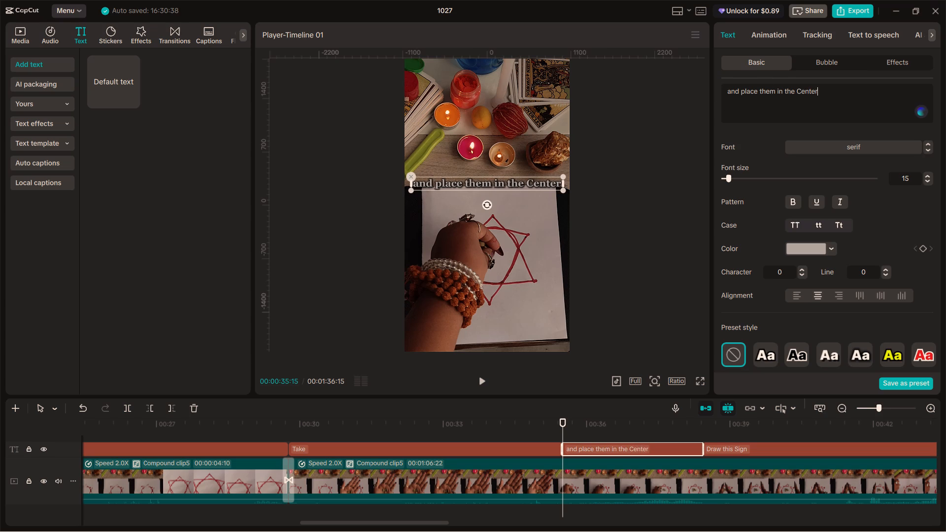
# Move "in the Center" to a second line, append "..." to it, and play the title through to the following segment.
pyautogui.click(776, 90)
pyautogui.hotkey('shift', 'Return')
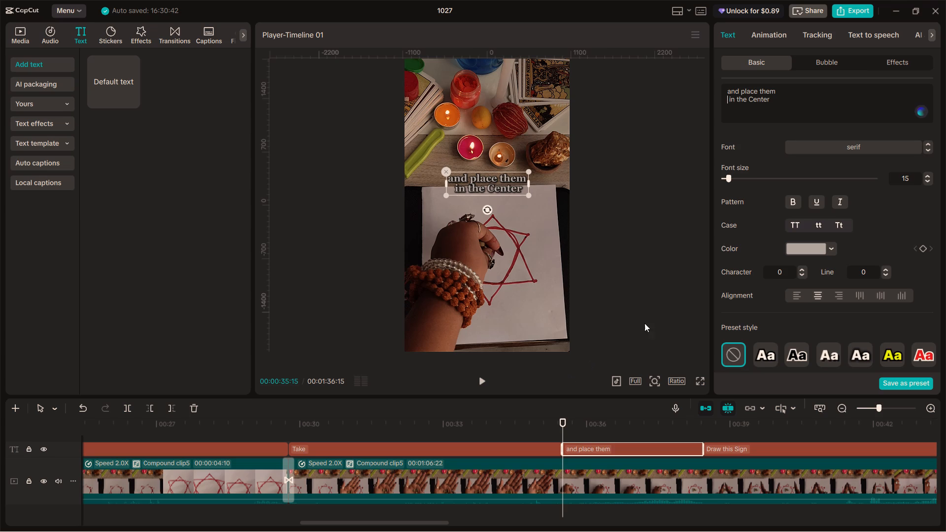
pyautogui.click(780, 101)
pyautogui.write('...')
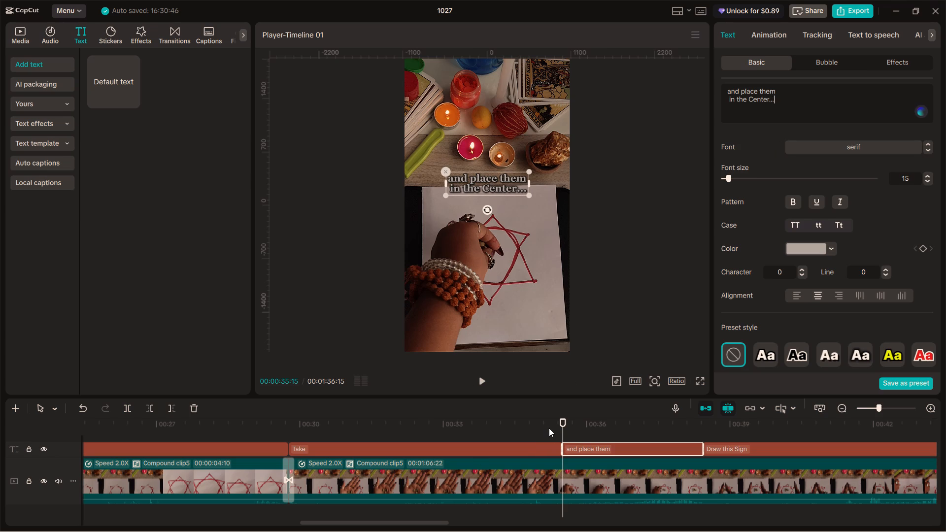
pyautogui.click(549, 428)
pyautogui.press('space')
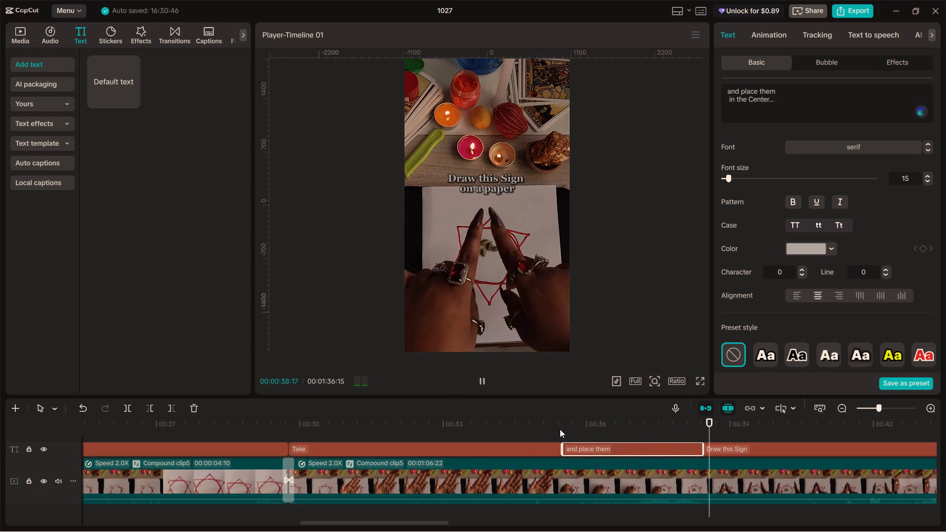
pyautogui.press('space')
# Clear the text of the "Draw this Sign on a paper" title segment that follows "and place them in the Center...".
pyautogui.keyDown('alt'); pyautogui.scroll(-5, 573, 421); pyautogui.keyUp('alt')
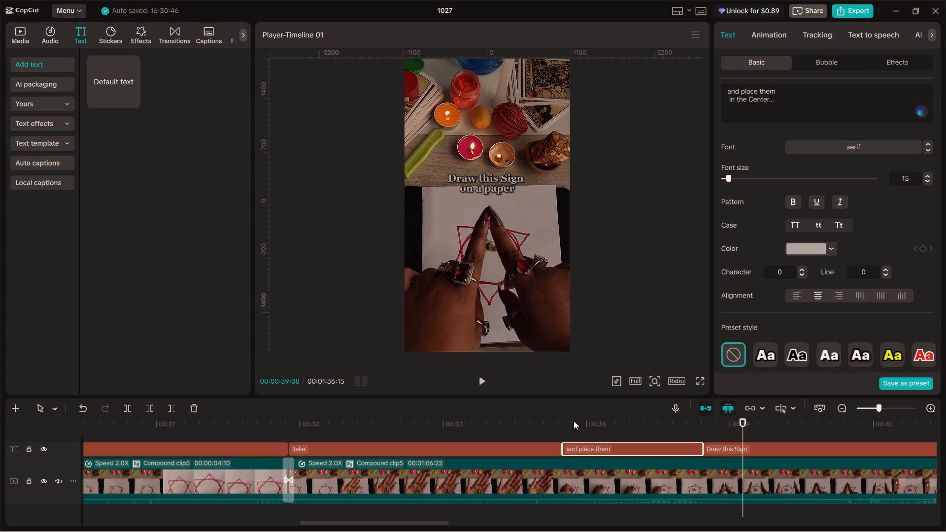
pyautogui.keyDown('alt'); pyautogui.scroll(-4, 592, 455); pyautogui.keyUp('alt')
pyautogui.click(486, 446)
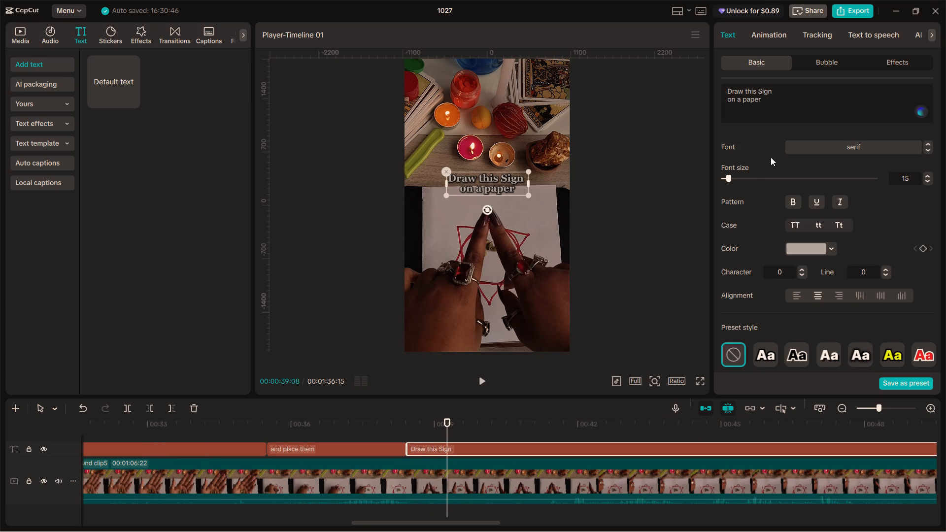
pyautogui.moveTo(764, 103); pyautogui.dragTo(709, 84)
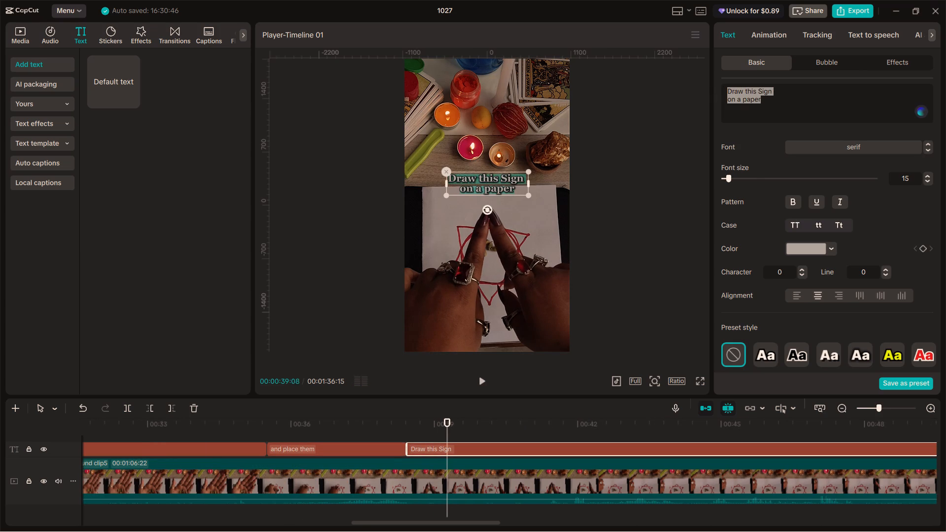
pyautogui.write('the')
pyautogui.press('space')
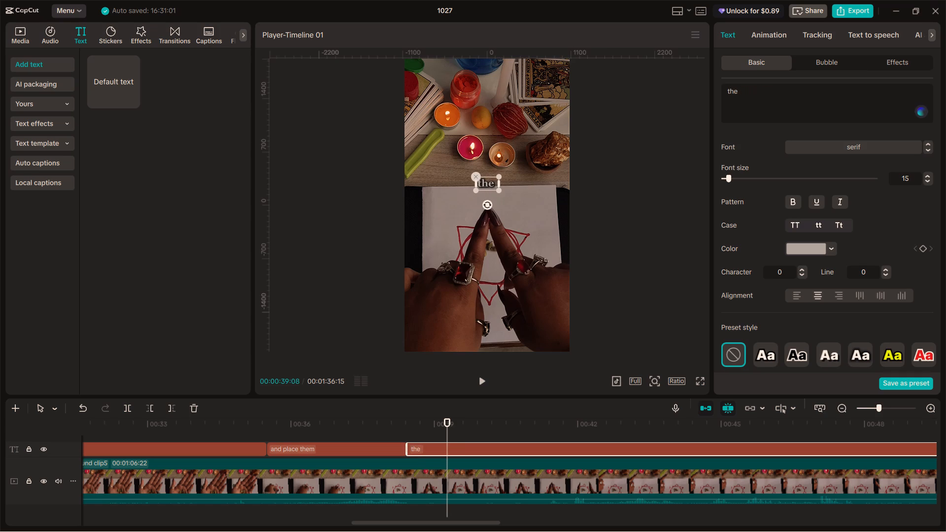
pyautogui.press('BackSpace')
pyautogui.press('BackSpace')
pyautogui.press('BackSpace')
pyautogui.press('BackSpace')
pyautogui.press('BackSpace')
pyautogui.press('BackSpace')
pyautogui.press('BackSpace')
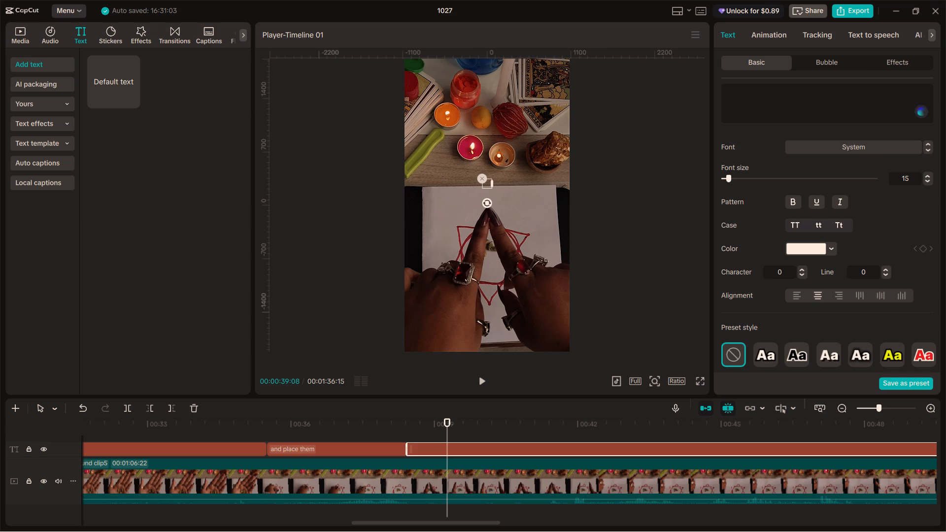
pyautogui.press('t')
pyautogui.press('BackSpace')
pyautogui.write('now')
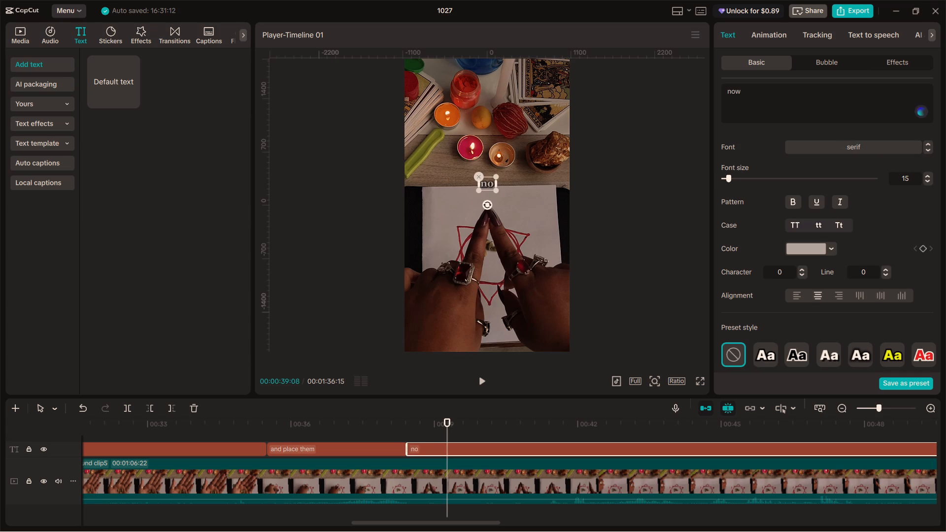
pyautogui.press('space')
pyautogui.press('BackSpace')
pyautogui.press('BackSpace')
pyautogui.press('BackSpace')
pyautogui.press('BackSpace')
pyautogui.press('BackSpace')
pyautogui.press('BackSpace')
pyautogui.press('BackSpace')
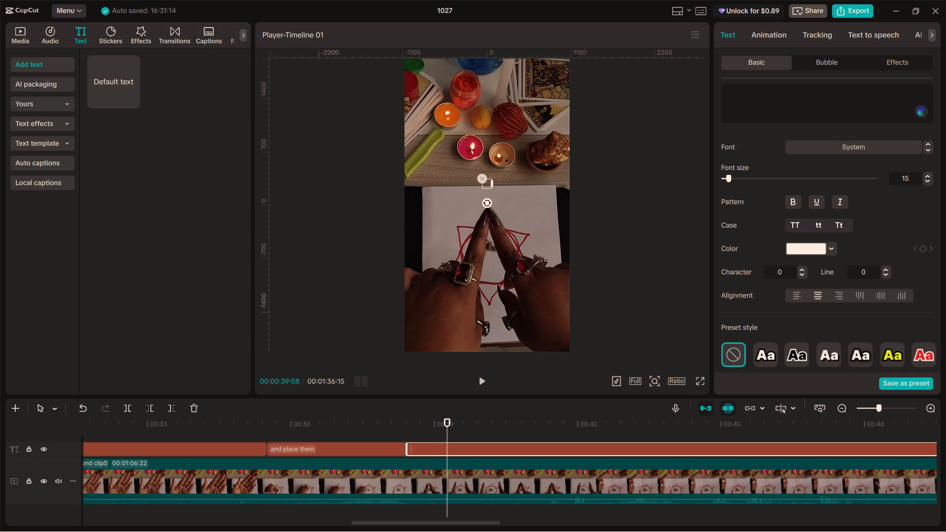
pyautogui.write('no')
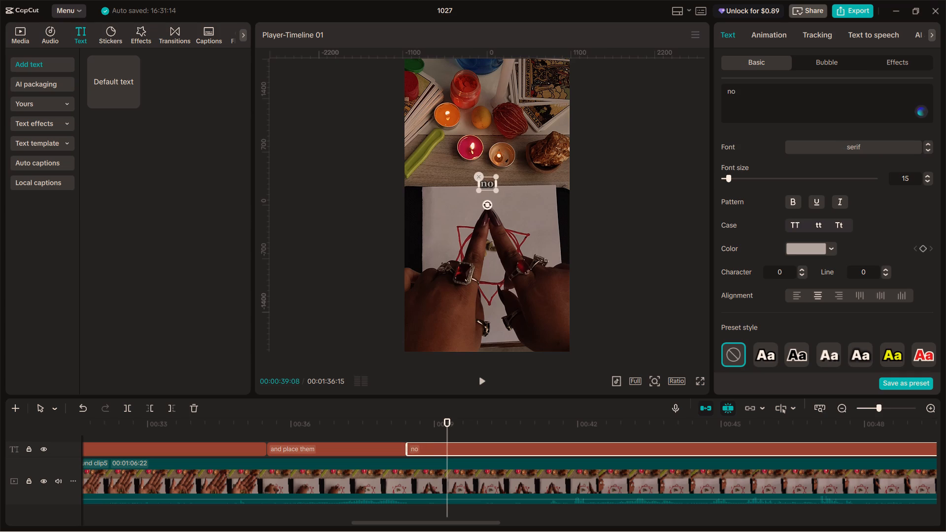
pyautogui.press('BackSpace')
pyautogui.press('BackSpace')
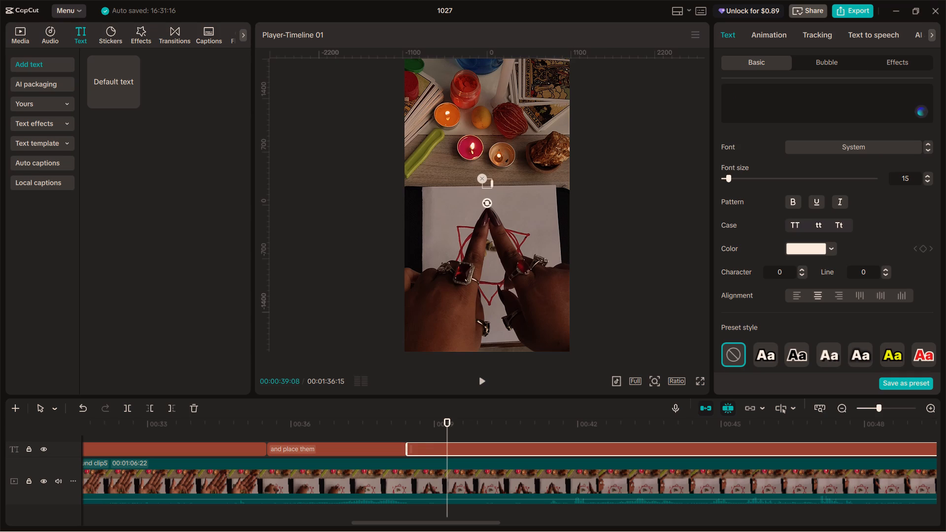
# Enter "look for these patterns" with "the next morning" on a second line as the text of the emptied title segment.
pyautogui.write('look for')
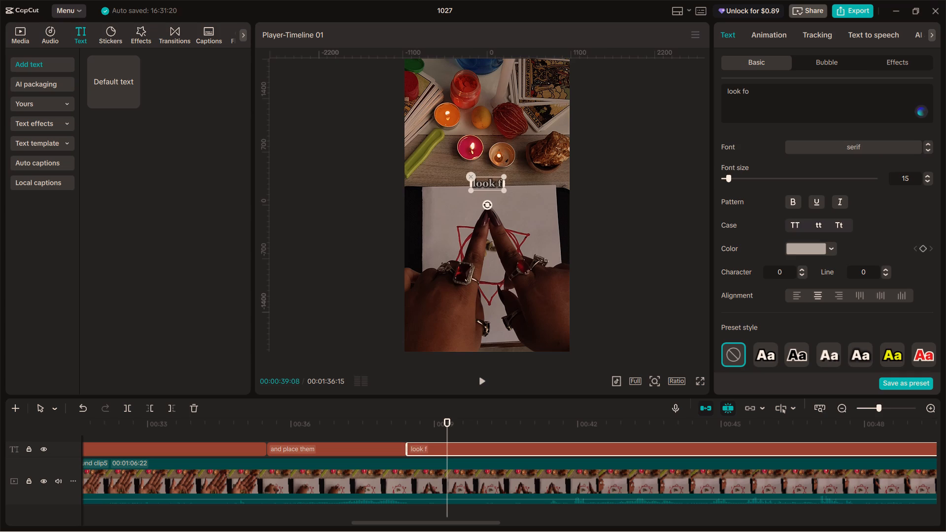
pyautogui.press('space')
pyautogui.write('these')
pyautogui.press('space')
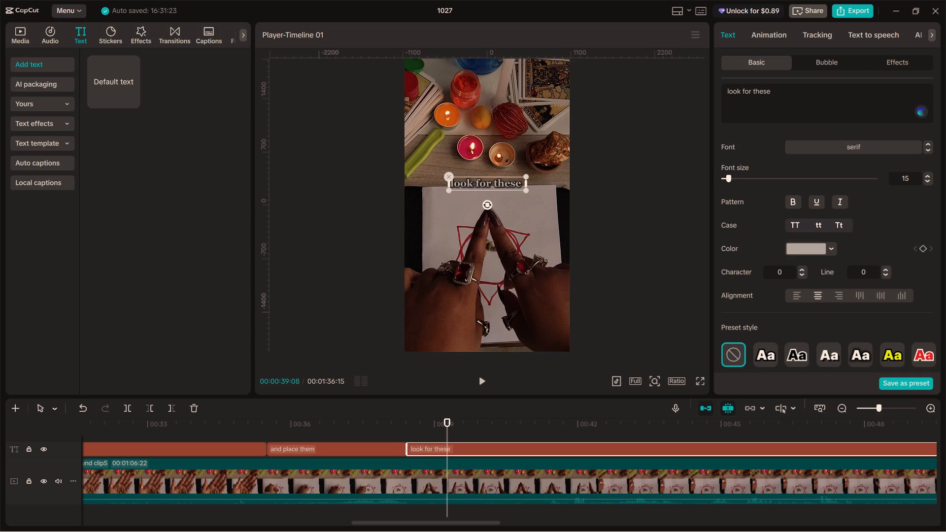
pyautogui.write('patterns')
pyautogui.press('space')
pyautogui.press('t')
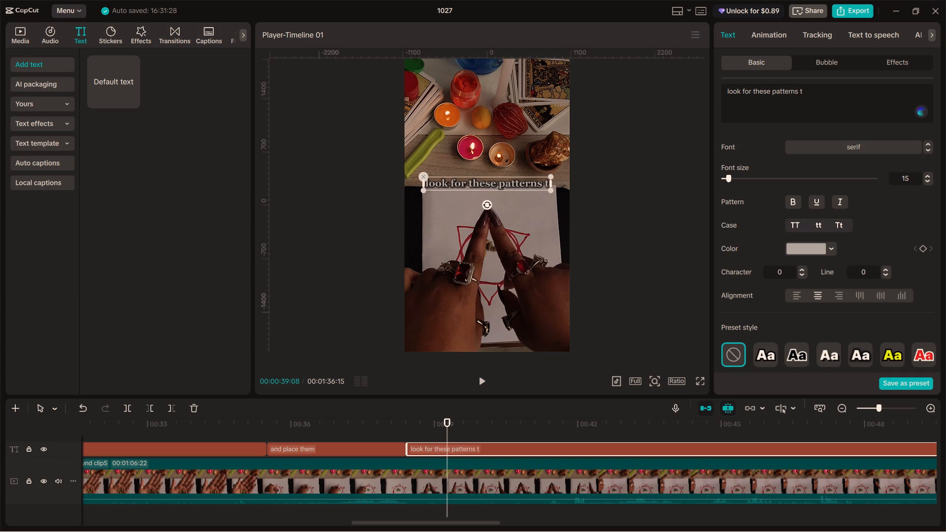
pyautogui.press('BackSpace')
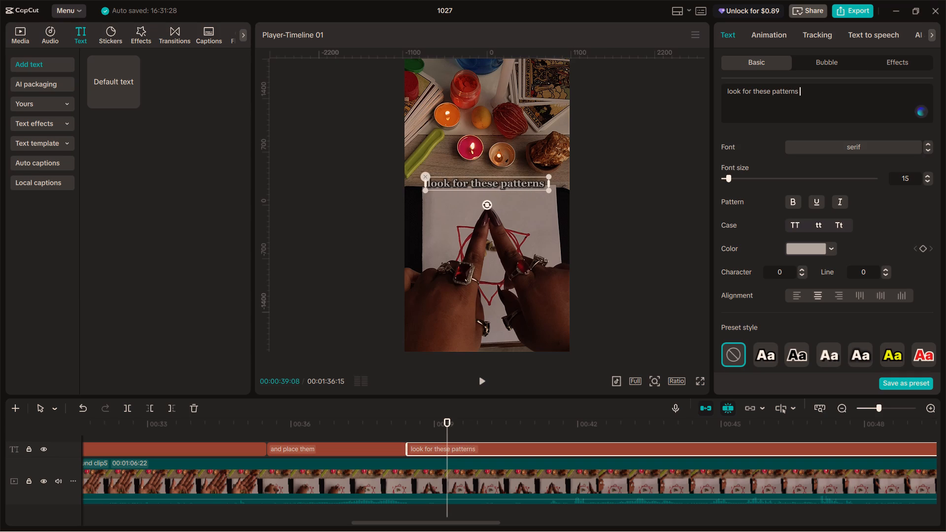
pyautogui.hotkey('shift', 'Return')
pyautogui.write('the next morning')
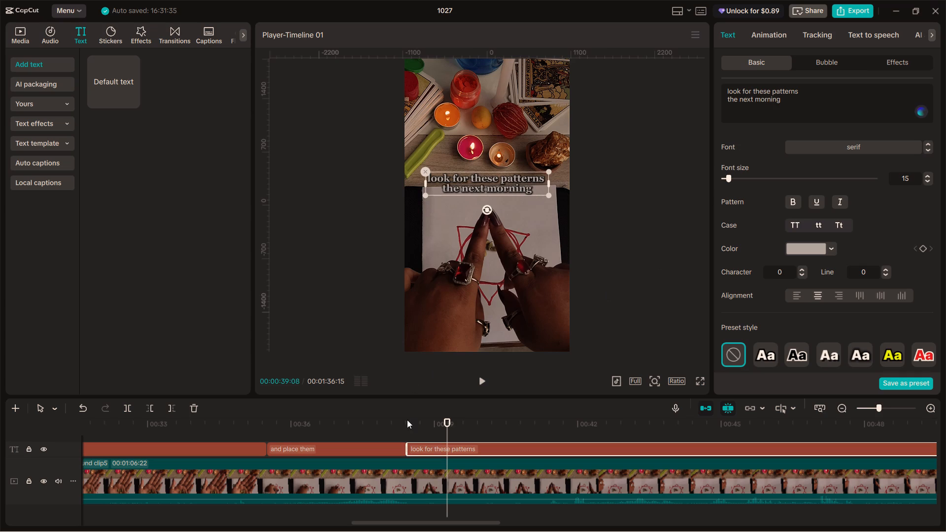
# Play the "look for these patterns" title from just before its start and return the playhead to 00:00:39:27.
pyautogui.click(392, 428)
pyautogui.press('space')
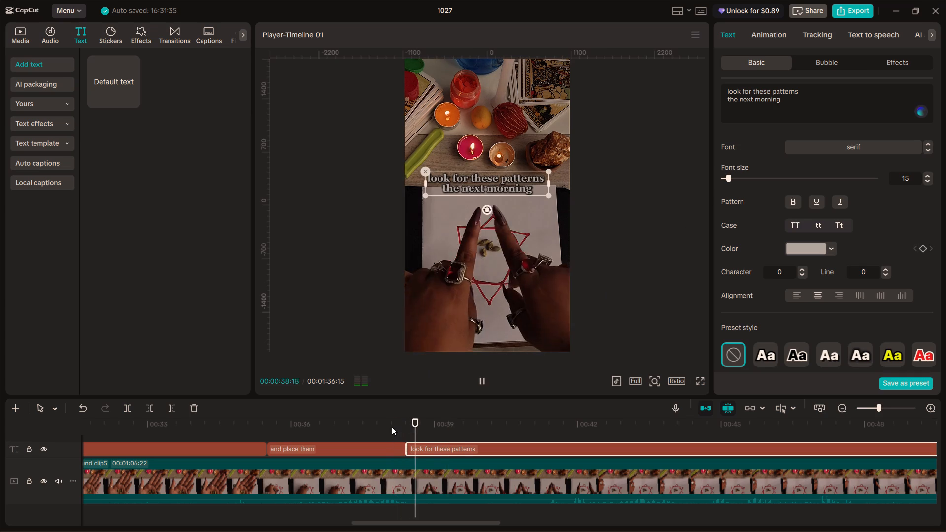
pyautogui.press('space')
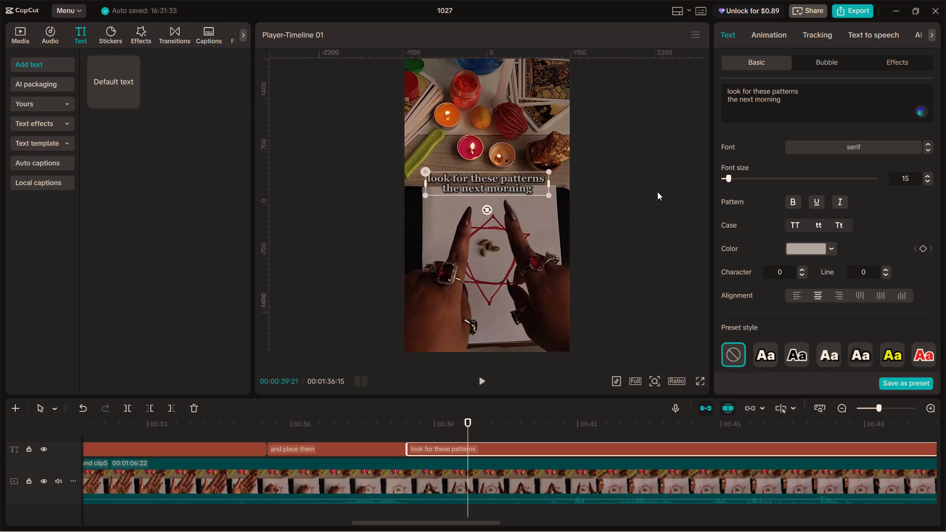
pyautogui.press('space')
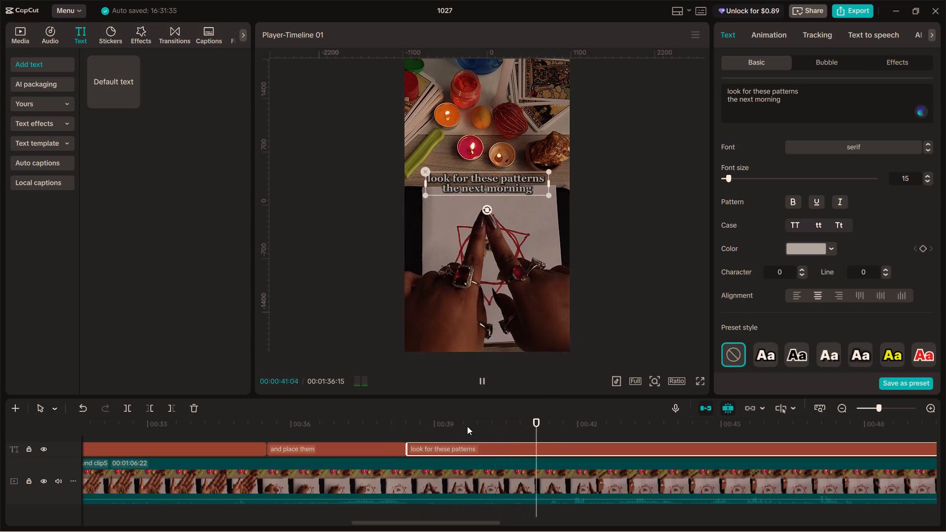
pyautogui.press('space')
pyautogui.moveTo(477, 417); pyautogui.dragTo(473, 417)
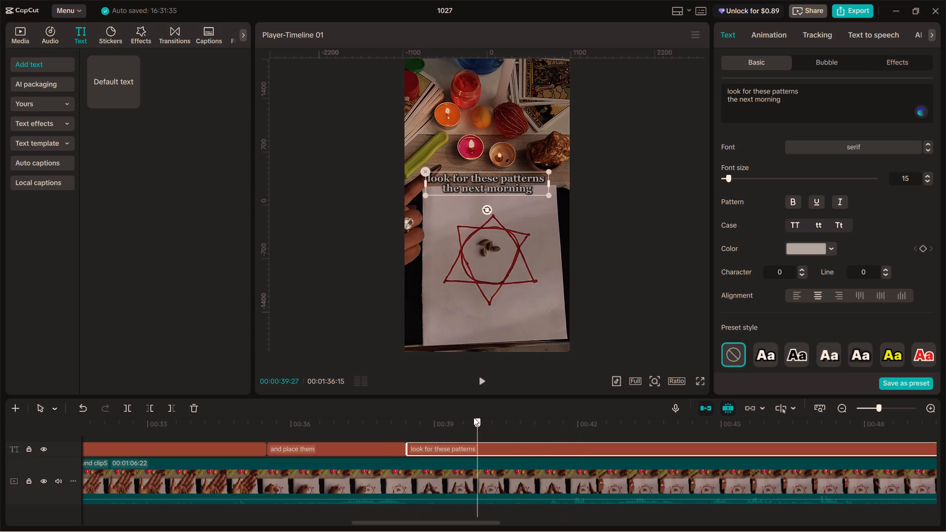
# Split the "look for these patterns" title where the hands pull away from the cardamom cluster, at about 00:00:41:25.
pyautogui.moveTo(473, 417); pyautogui.dragTo(463, 418)
pyautogui.press('space')
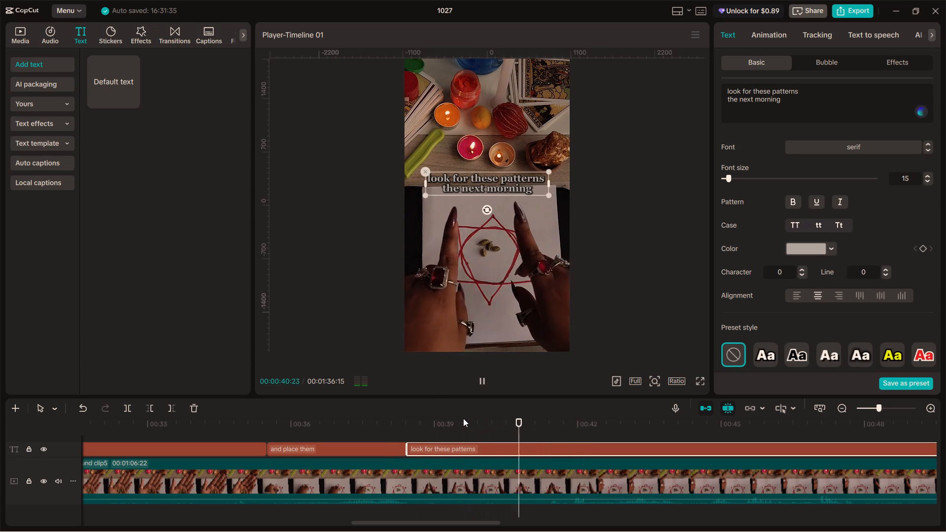
pyautogui.press('space')
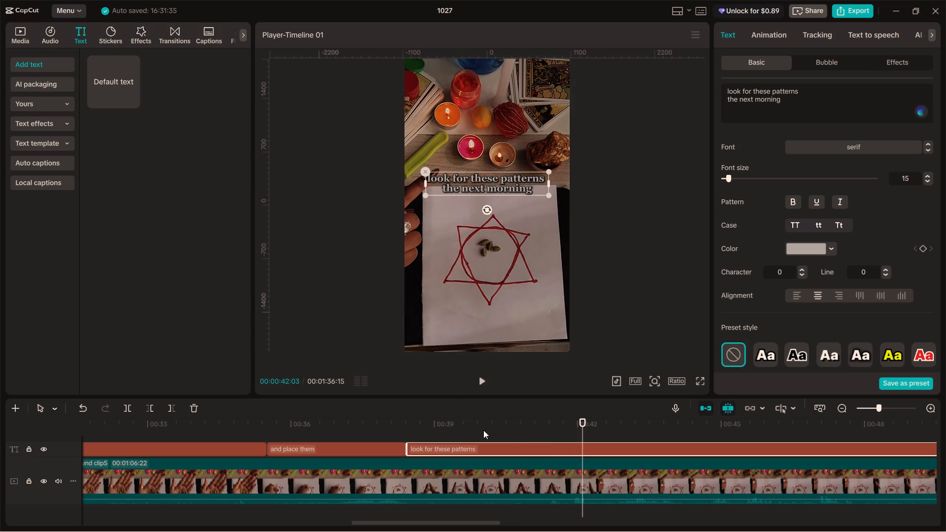
pyautogui.moveTo(580, 427); pyautogui.dragTo(571, 424)
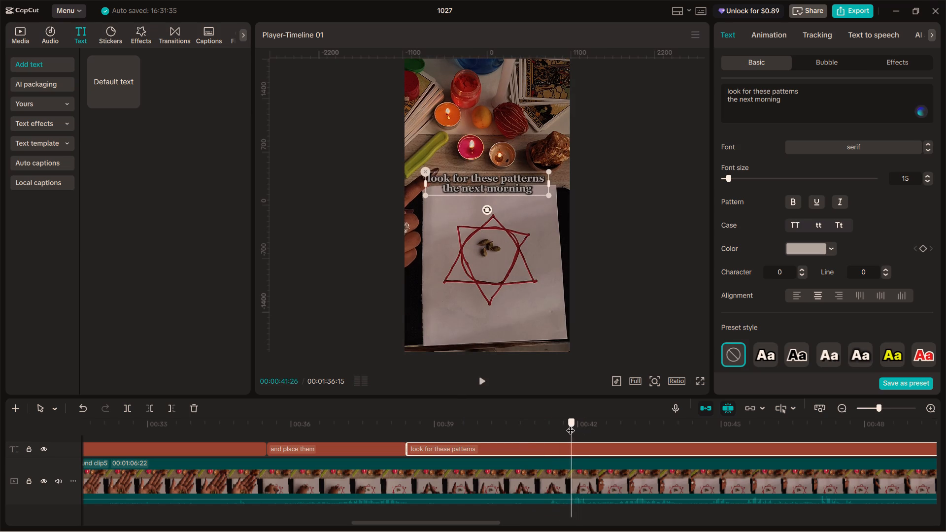
pyautogui.moveTo(571, 424); pyautogui.dragTo(568, 421)
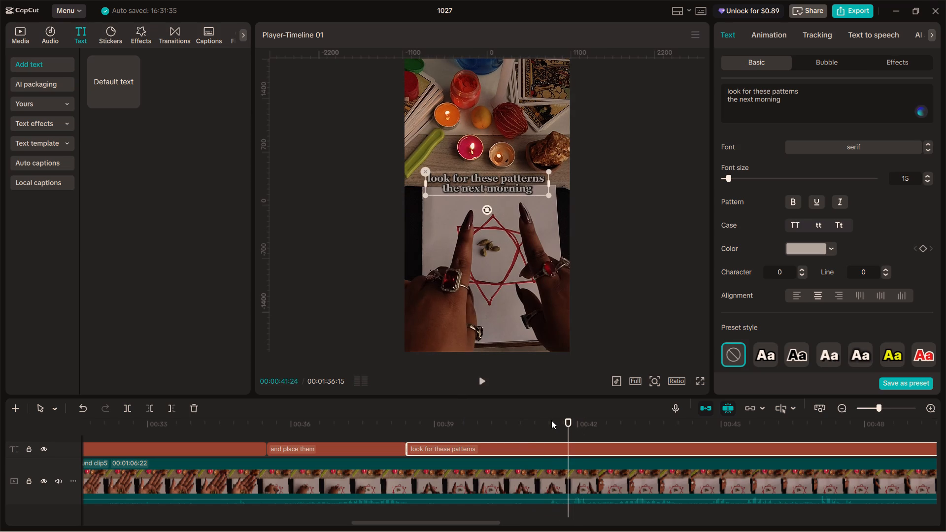
pyautogui.press('Right')
pyautogui.press('Right')
pyautogui.press('Right')
pyautogui.press('Left')
pyautogui.press('Left')
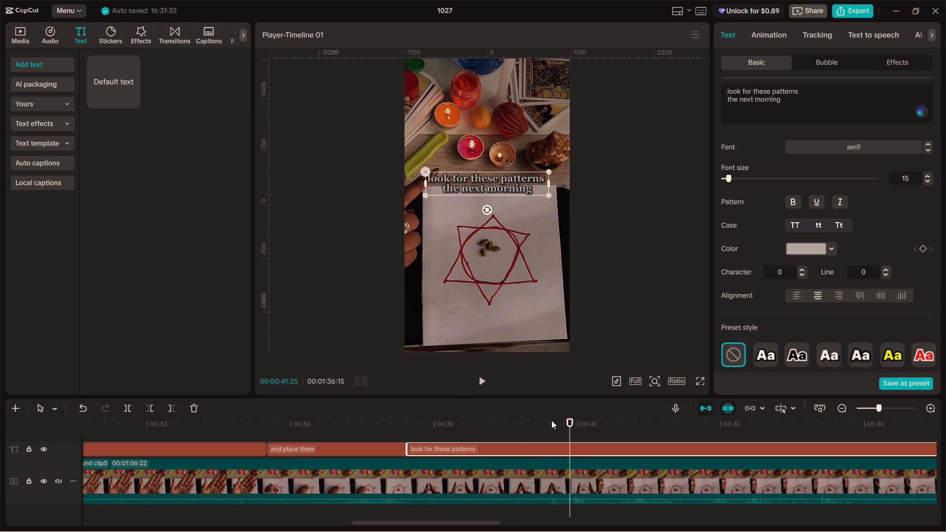
pyautogui.press('Left')
pyautogui.press('Right')
pyautogui.press('Left')
pyautogui.press('Right')
pyautogui.press('Left')
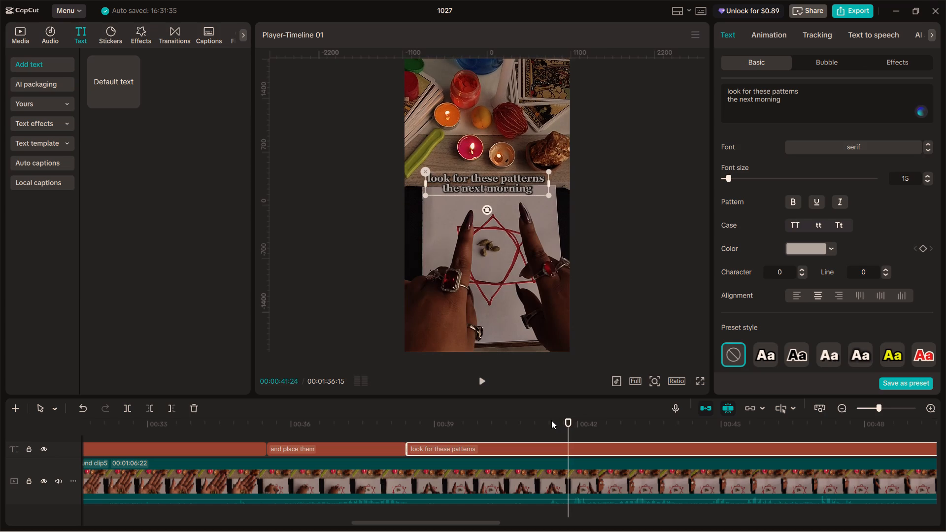
pyautogui.press('Right')
pyautogui.press('Left')
pyautogui.press('Right')
pyautogui.press('Left')
pyautogui.hotkey('ctrl', 'b')
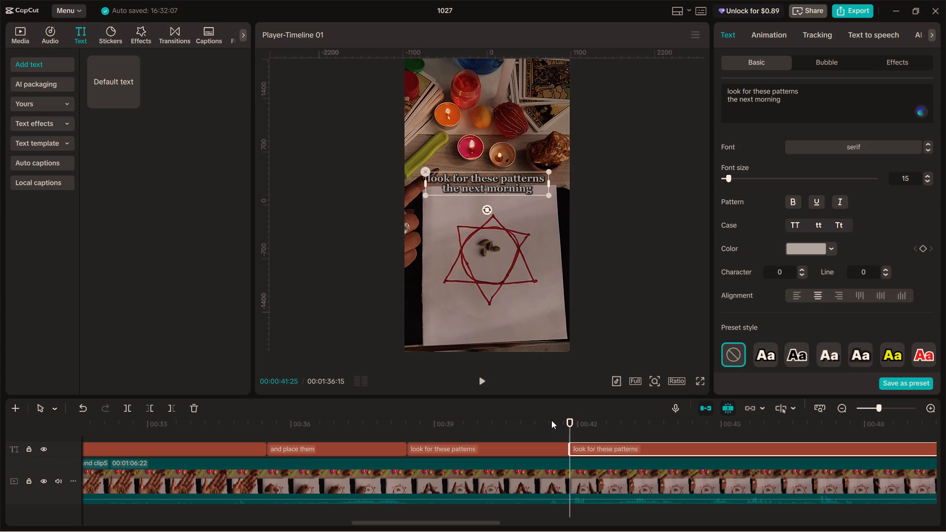
# Move the title in the second segment of the split up in the frame so it sits over the candles.
pyautogui.moveTo(481, 179); pyautogui.dragTo(479, 131)
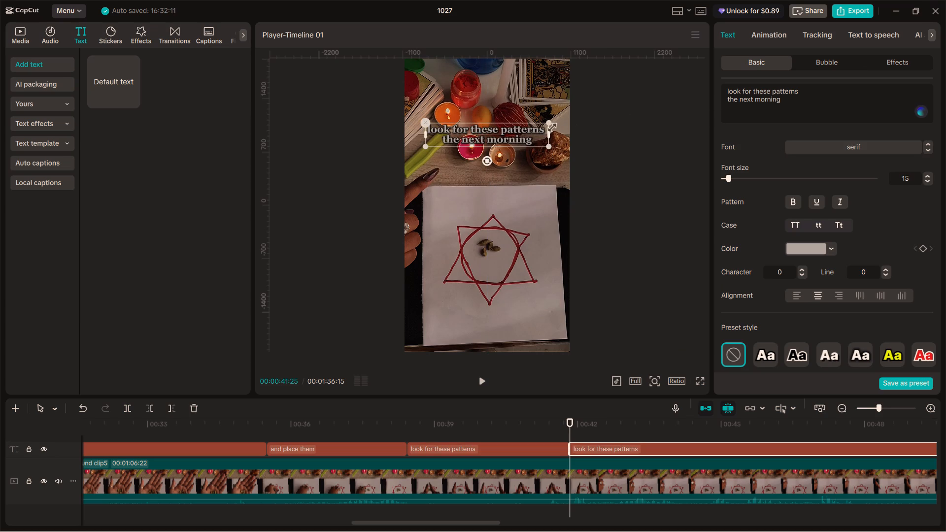
# Replace the second segment's text with "Pattern 1 :-".
pyautogui.moveTo(786, 102); pyautogui.dragTo(717, 82)
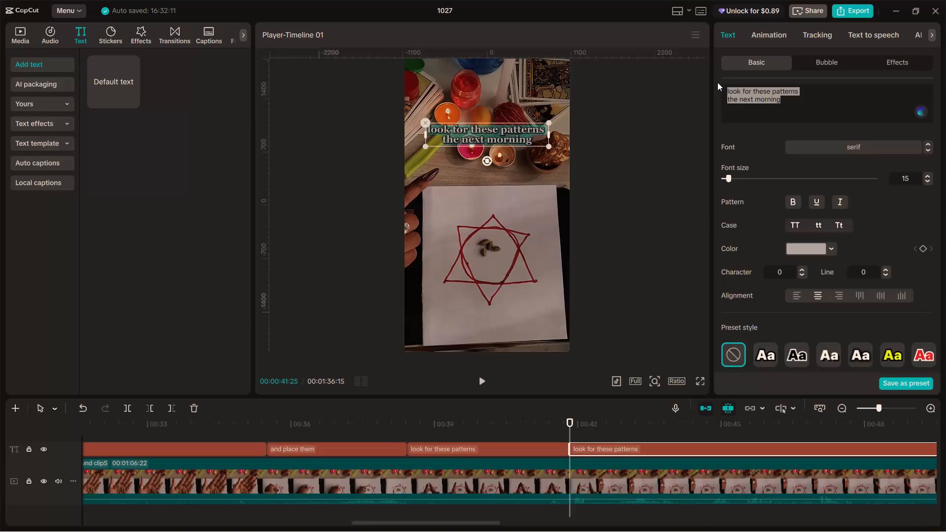
pyautogui.write('pa')
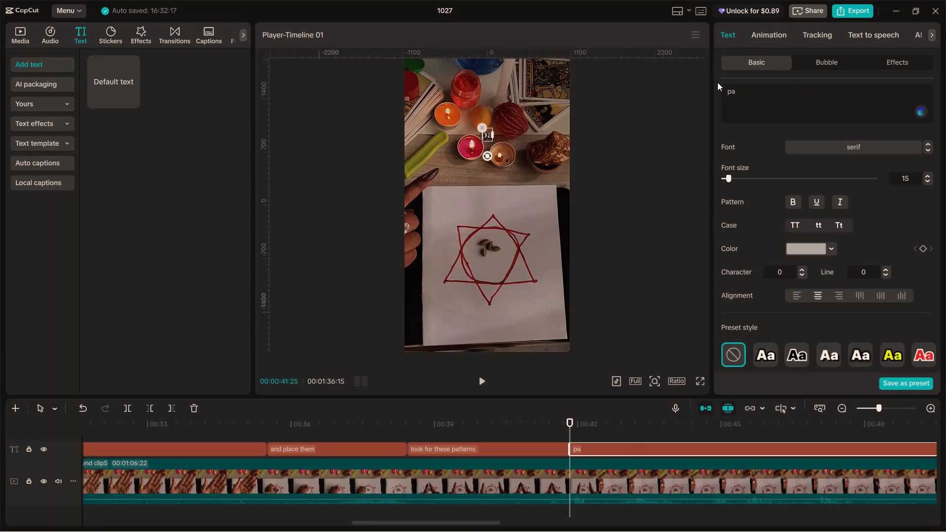
pyautogui.press('BackSpace')
pyautogui.press('BackSpace')
pyautogui.write('Pattern')
pyautogui.press('space')
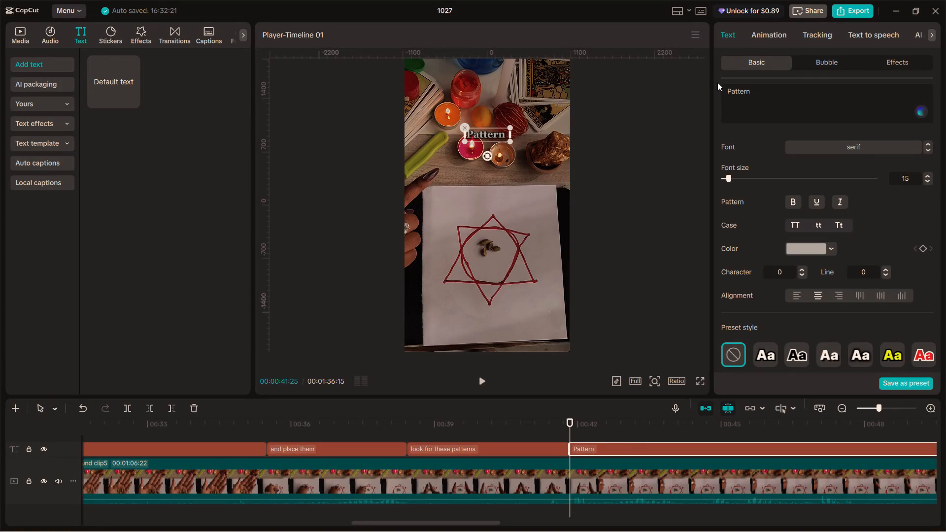
pyautogui.press('1')
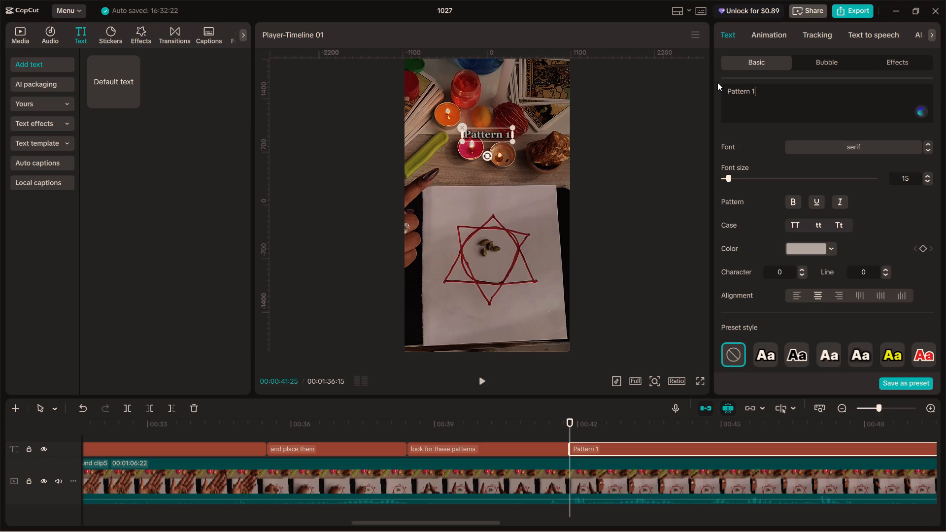
pyautogui.write(':-')
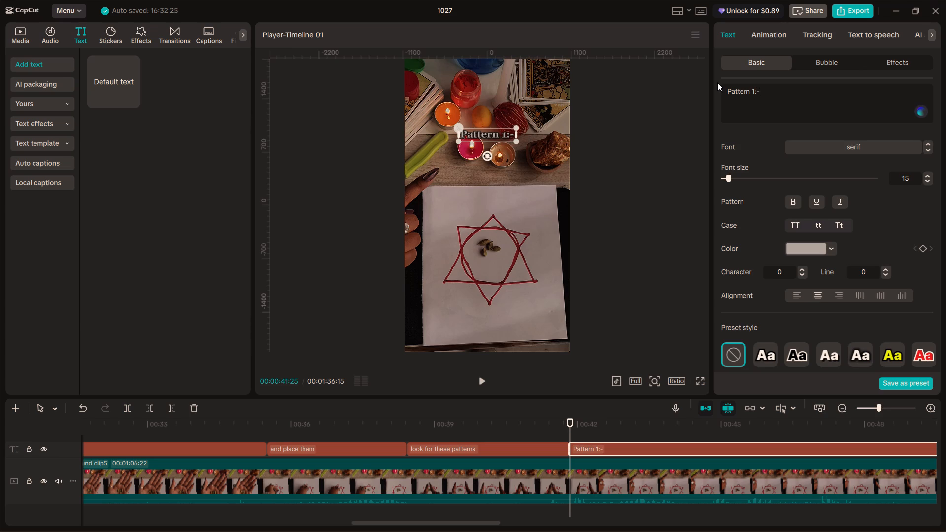
pyautogui.press('Left')
pyautogui.press('Left')
pyautogui.press('Left')
pyautogui.press('Right')
pyautogui.press('space')
pyautogui.press('Right')
pyautogui.press('Right')
pyautogui.press('Right')
pyautogui.press('Right')
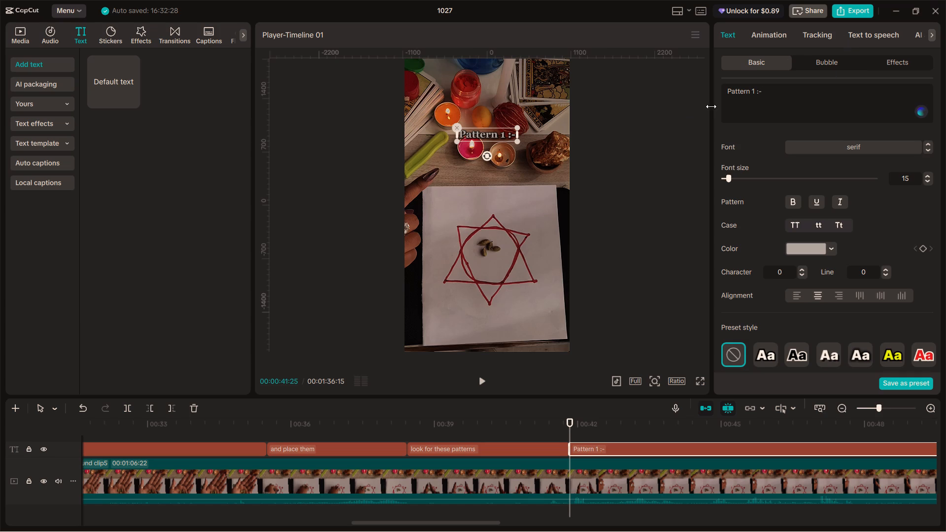
pyautogui.click(747, 109)
# Duplicate the "Pattern 1 :-" title onto a track above it and place the copy directly beneath the original in the frame.
pyautogui.keyDown('alt'); pyautogui.moveTo(591, 446); pyautogui.dragTo(590, 430); pyautogui.keyUp('alt')
pyautogui.click(593, 448)
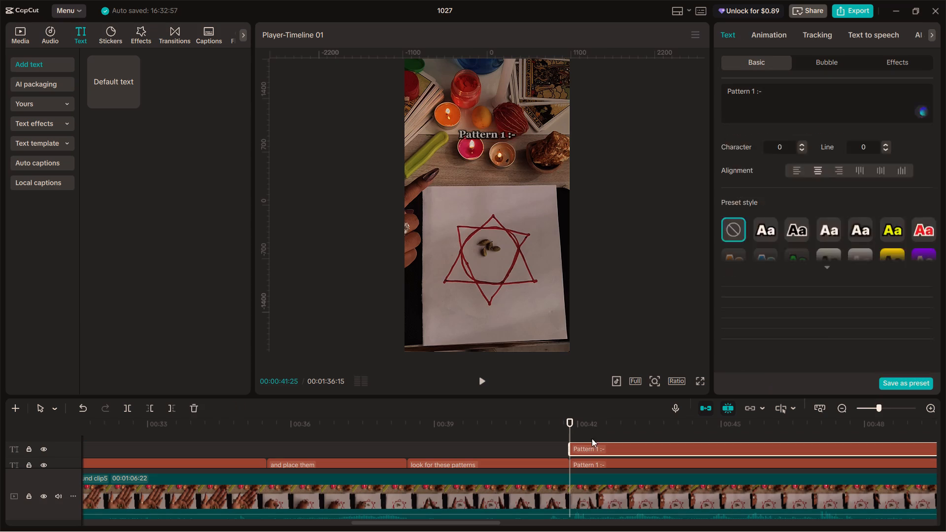
pyautogui.moveTo(496, 133); pyautogui.dragTo(497, 144)
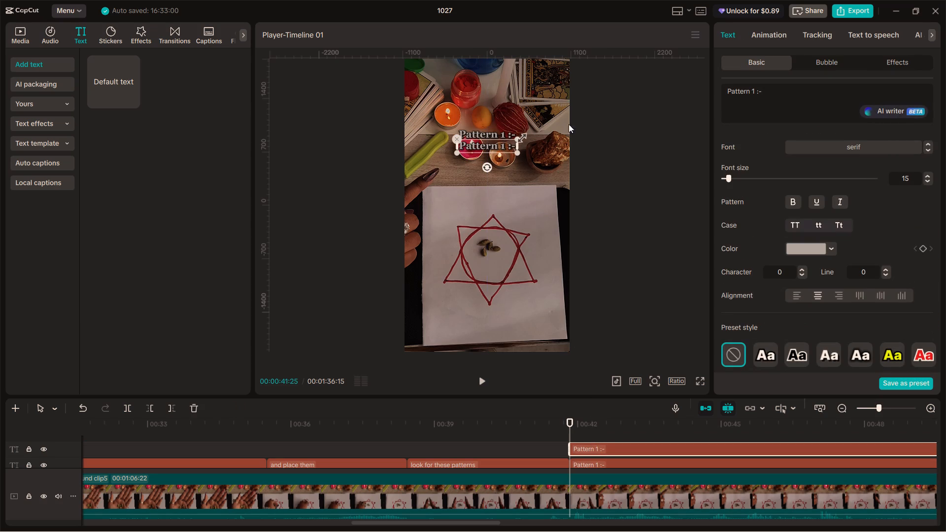
pyautogui.moveTo(781, 94); pyautogui.dragTo(679, 88)
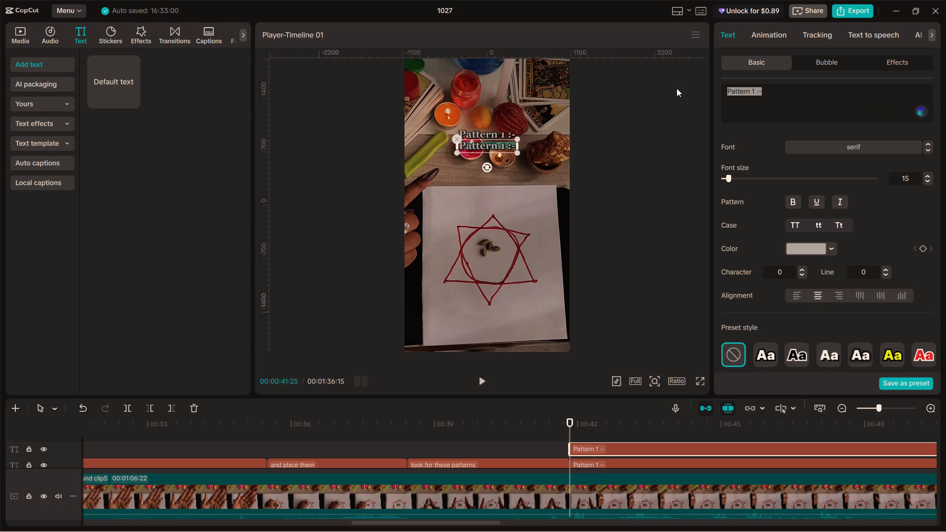
# Open the contents of the last Compound clip5 segment on the main timeline.
pyautogui.keyDown('ctrl'); pyautogui.scroll(-9, 562, 463); pyautogui.keyUp('ctrl')
pyautogui.scroll(-5, 658, 460)
pyautogui.keyDown('ctrl'); pyautogui.scroll(-19, 656, 462); pyautogui.keyUp('ctrl')
pyautogui.keyDown('ctrl'); pyautogui.scroll(6, 493, 461); pyautogui.keyUp('ctrl')
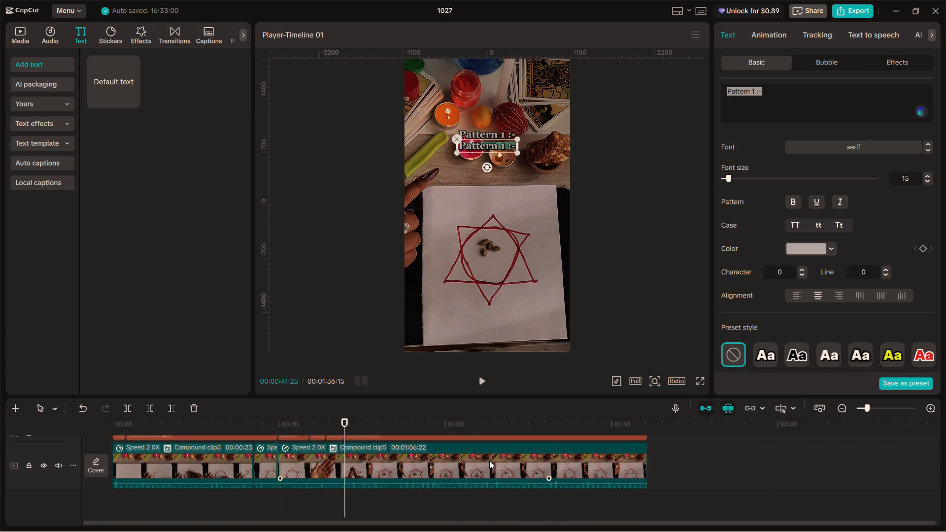
pyautogui.keyDown('ctrl'); pyautogui.scroll(1, 487, 461); pyautogui.keyUp('ctrl')
pyautogui.doubleClick(458, 456)
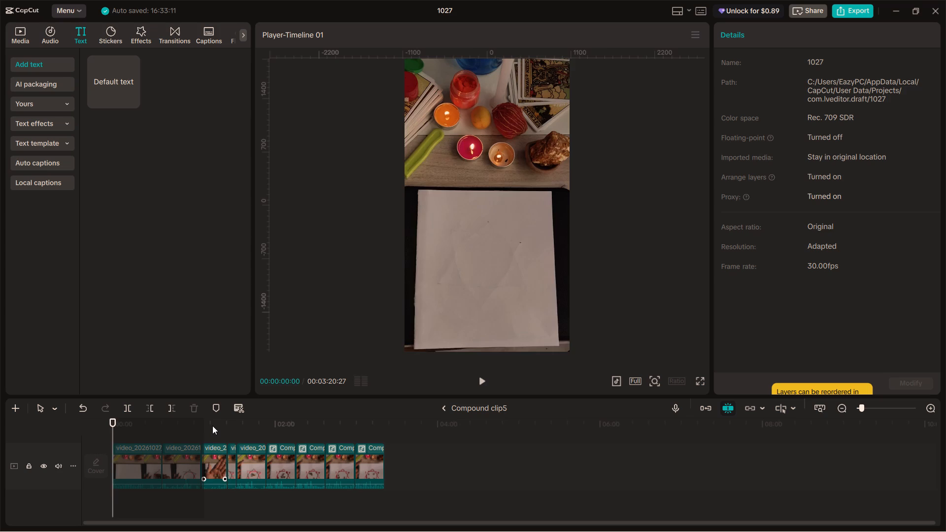
# Scrub through the compound clip's footage to examine the order of the cardamom patterns from the hand shot to the last clip.
pyautogui.moveTo(212, 426); pyautogui.dragTo(206, 427)
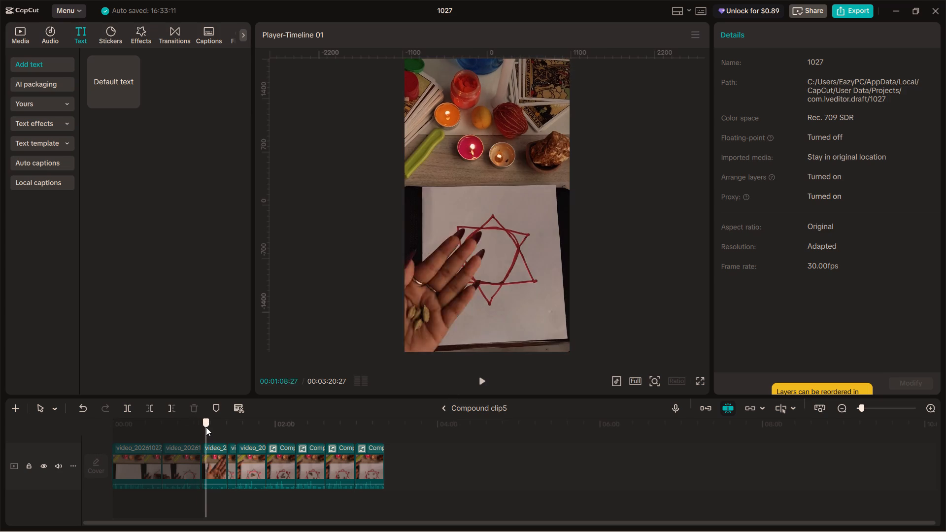
pyautogui.moveTo(206, 427); pyautogui.dragTo(254, 444)
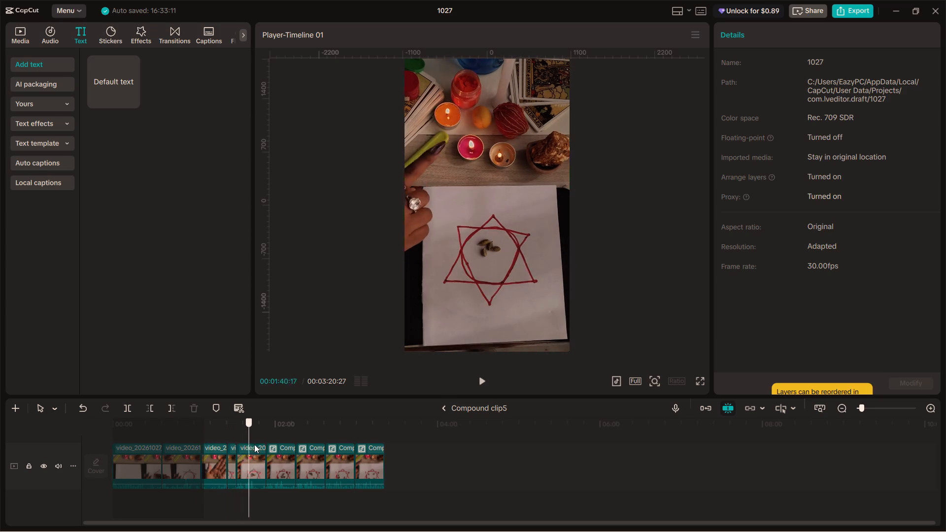
pyautogui.moveTo(254, 444); pyautogui.dragTo(373, 448)
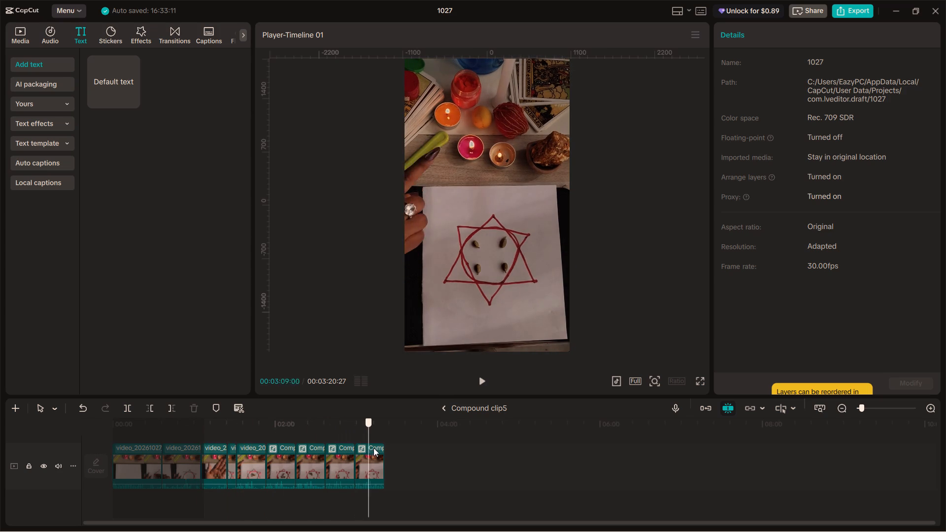
pyautogui.moveTo(373, 448); pyautogui.dragTo(206, 395)
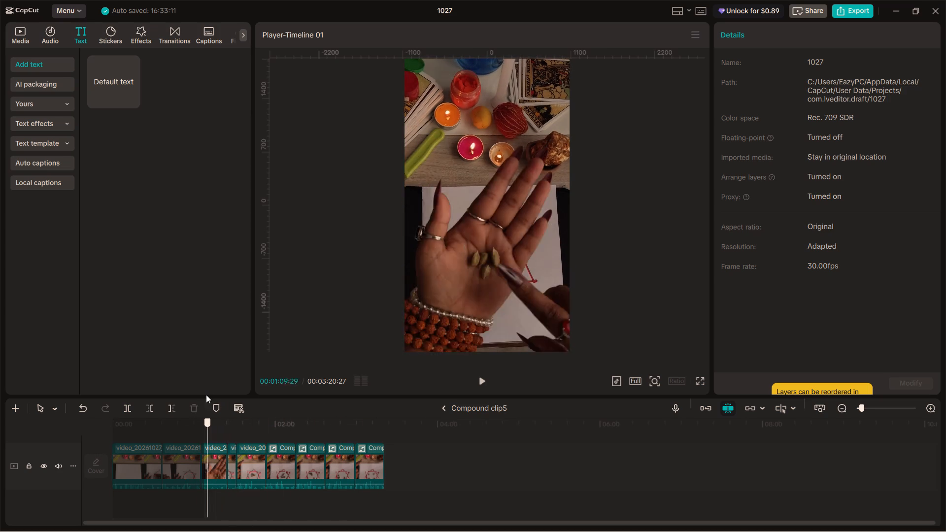
pyautogui.moveTo(206, 395); pyautogui.dragTo(211, 394)
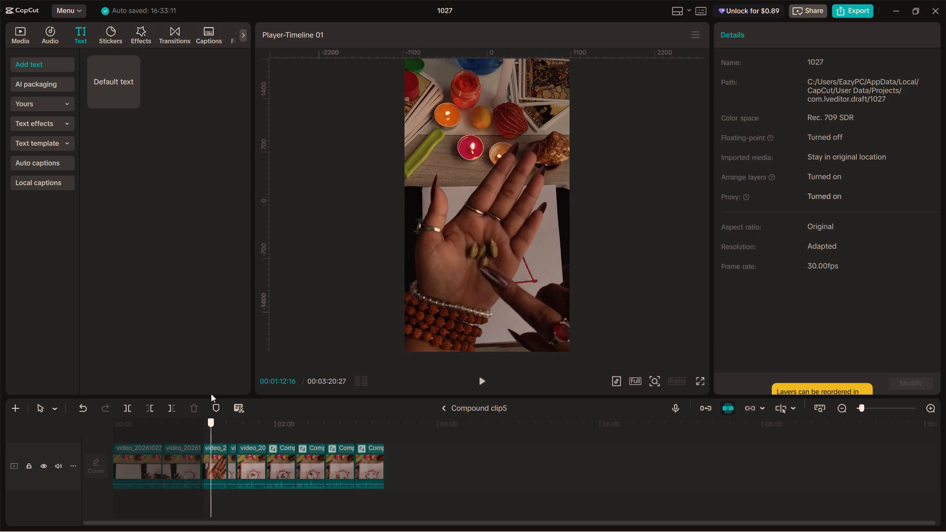
pyautogui.moveTo(211, 394); pyautogui.dragTo(238, 399)
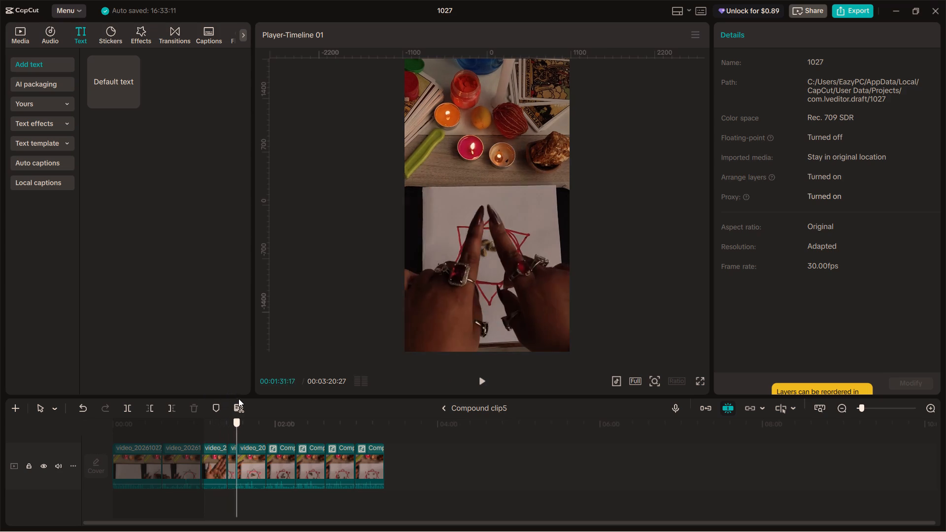
pyautogui.moveTo(238, 399); pyautogui.dragTo(234, 390)
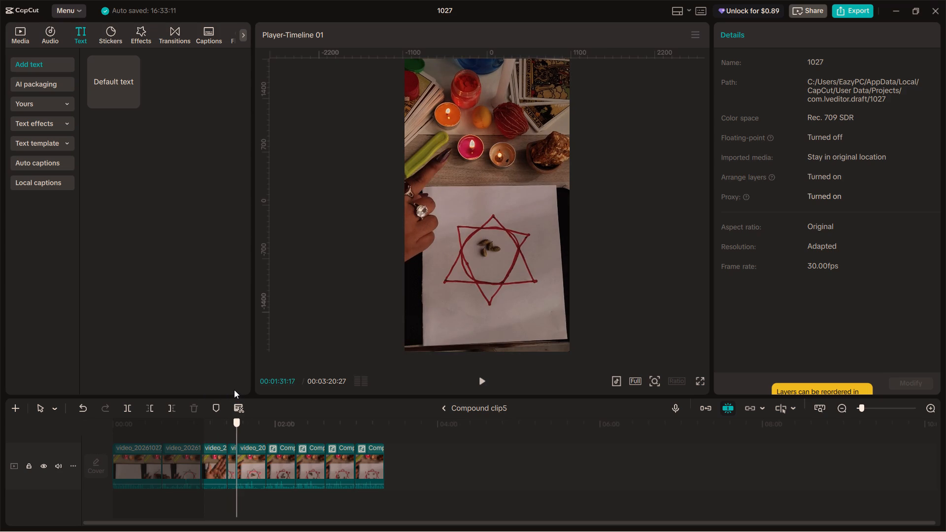
pyautogui.moveTo(234, 390); pyautogui.dragTo(241, 396)
# Move the video clip of the cardamoms clustered in the centre to the end of the sequence, after the last compound clip.
pyautogui.moveTo(255, 471); pyautogui.dragTo(389, 490)
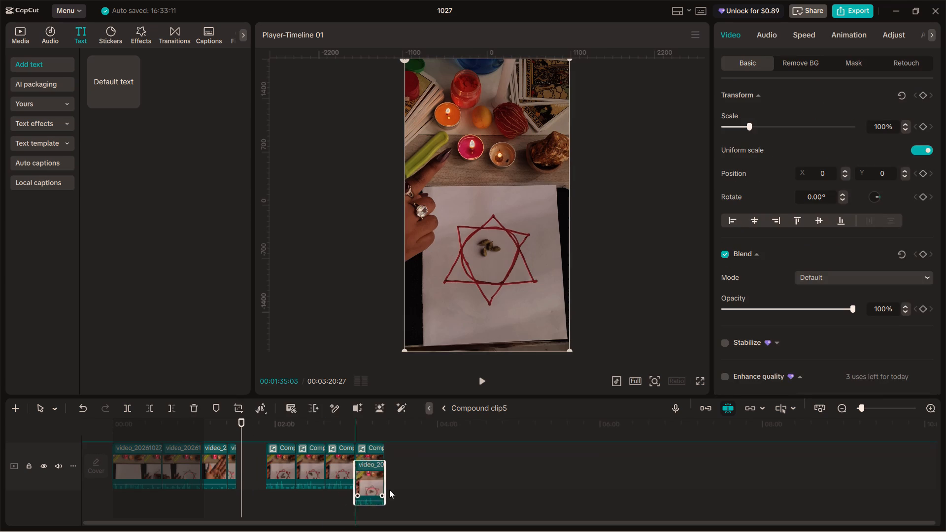
pyautogui.moveTo(389, 490); pyautogui.dragTo(407, 480)
pyautogui.moveTo(398, 467); pyautogui.dragTo(390, 466)
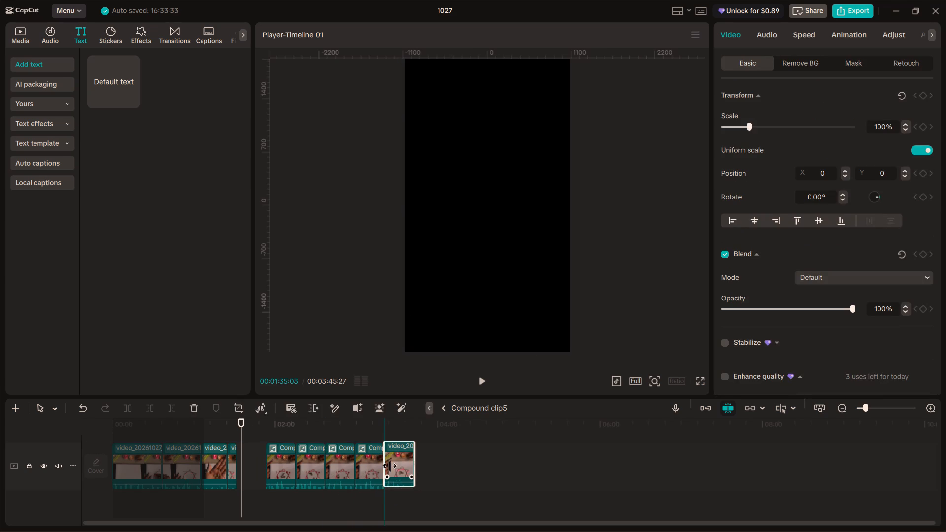
pyautogui.moveTo(390, 466); pyautogui.dragTo(392, 466)
# Shift the four compound clips and the final video clip together to close the gap after the hand shot, and return to the main timeline.
pyautogui.moveTo(259, 453); pyautogui.dragTo(282, 457)
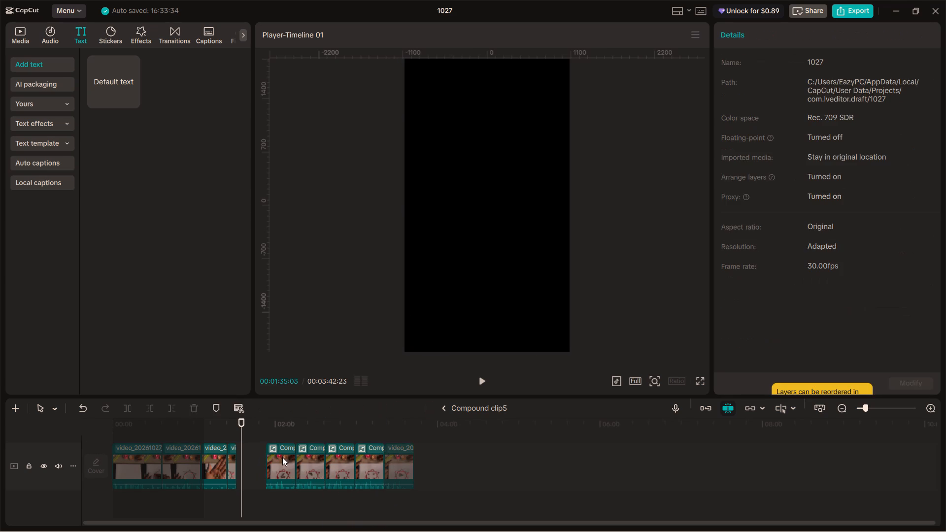
pyautogui.moveTo(282, 457); pyautogui.dragTo(430, 476)
pyautogui.moveTo(312, 461); pyautogui.dragTo(296, 453)
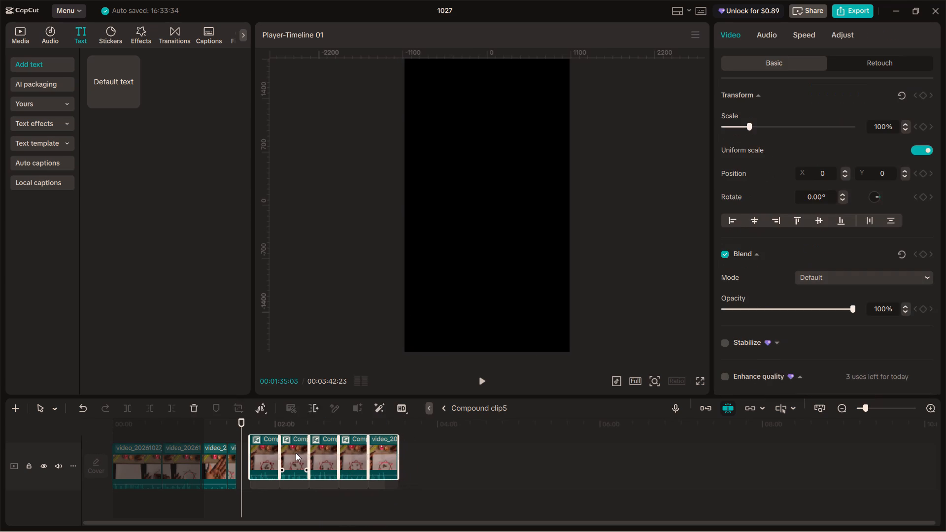
pyautogui.moveTo(296, 453); pyautogui.dragTo(282, 460)
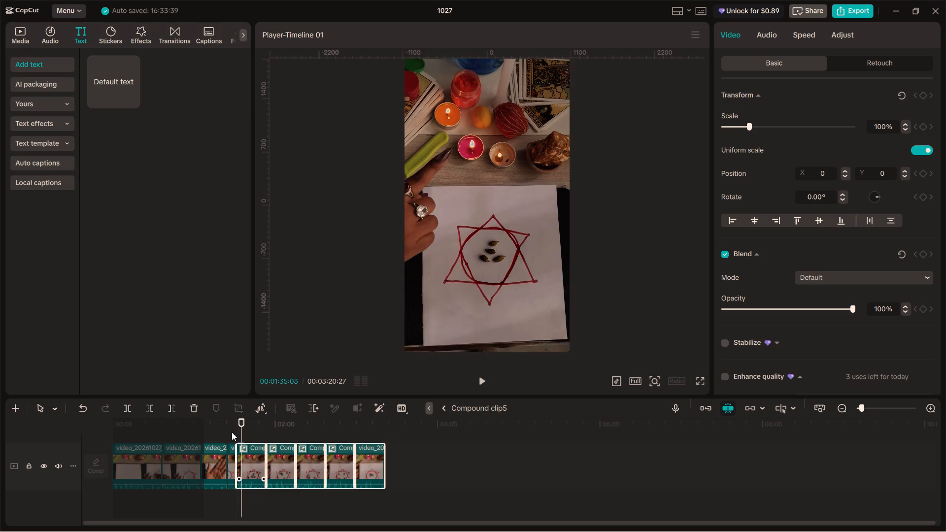
pyautogui.click(229, 430)
pyautogui.click(444, 412)
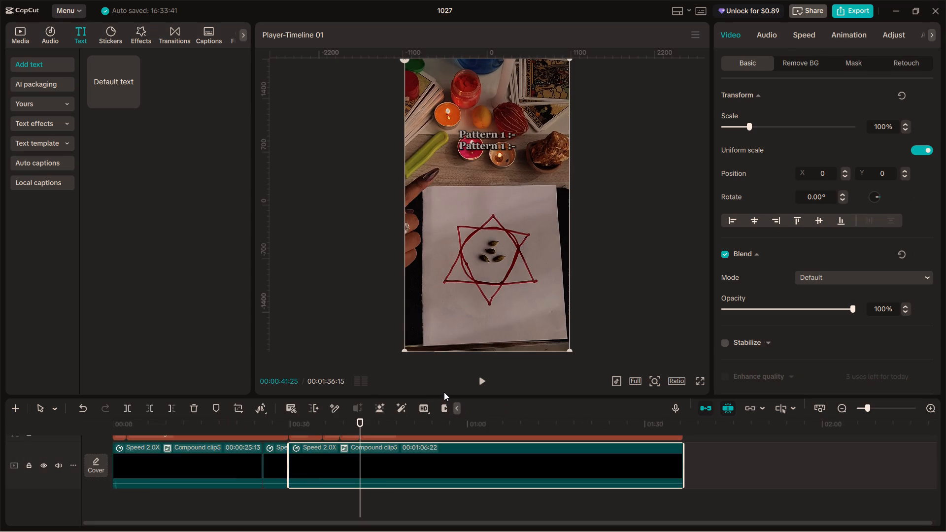
# Replace the text of the duplicated "Pattern 1 :-" title on the upper track with "All the pods are slightly separated".
pyautogui.moveTo(346, 417); pyautogui.dragTo(332, 415)
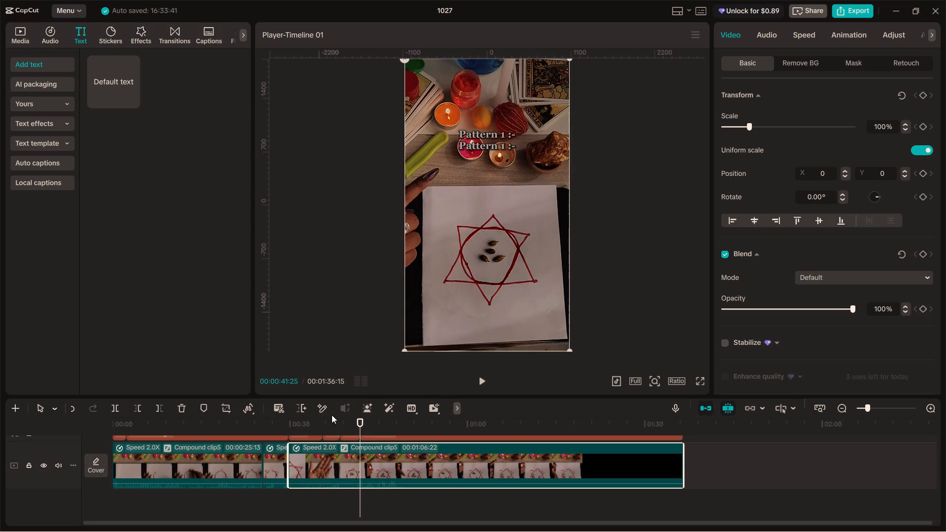
pyautogui.moveTo(332, 415); pyautogui.dragTo(345, 423)
pyautogui.moveTo(346, 426); pyautogui.dragTo(333, 427)
pyautogui.press('space')
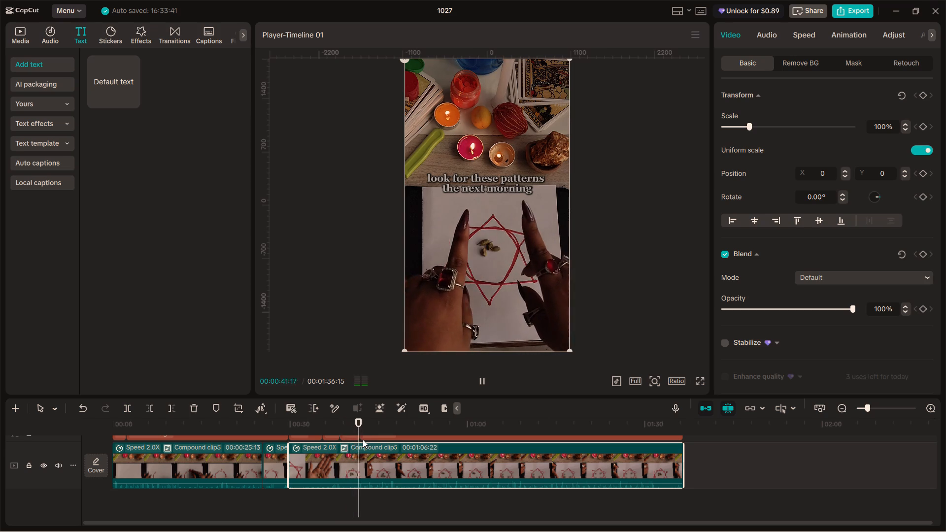
pyautogui.press('space')
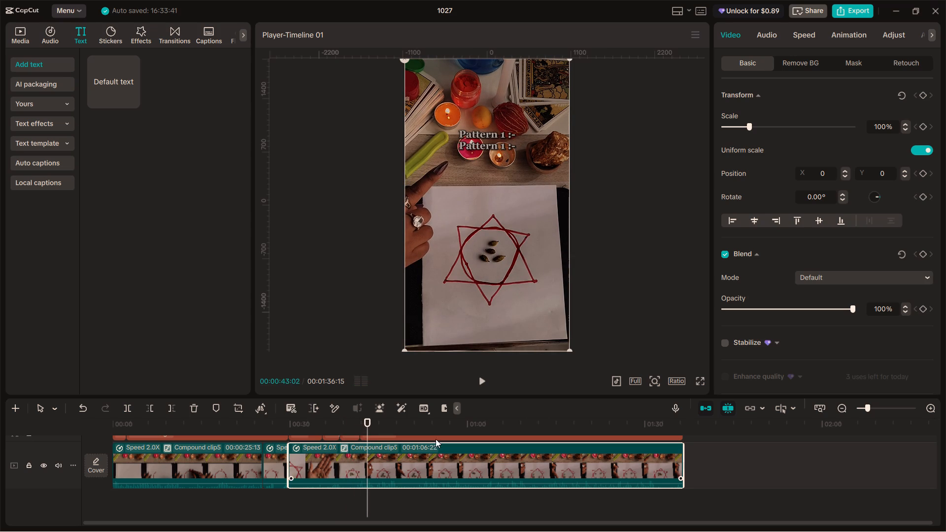
pyautogui.scroll(4, 737, 176)
pyautogui.scroll(5, 397, 465)
pyautogui.scroll(-1, 394, 456)
pyautogui.click(394, 456)
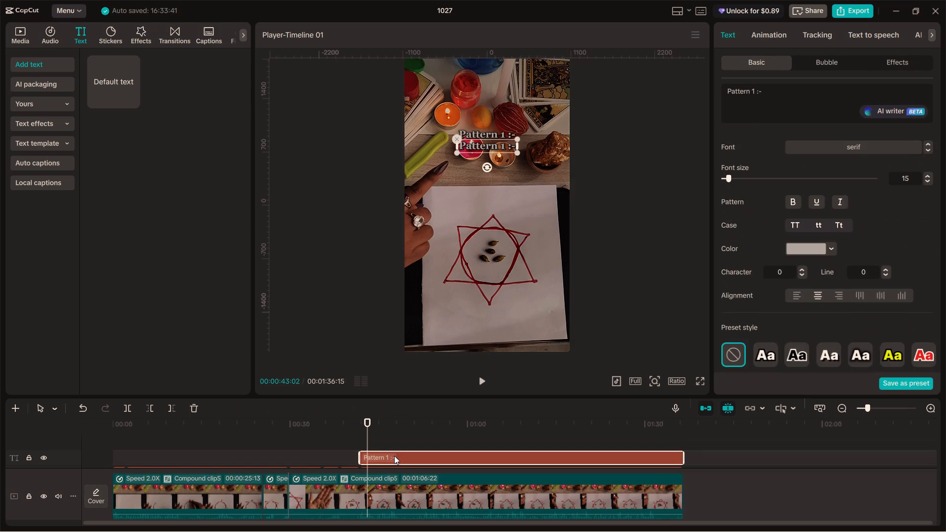
pyautogui.scroll(-1, 394, 462)
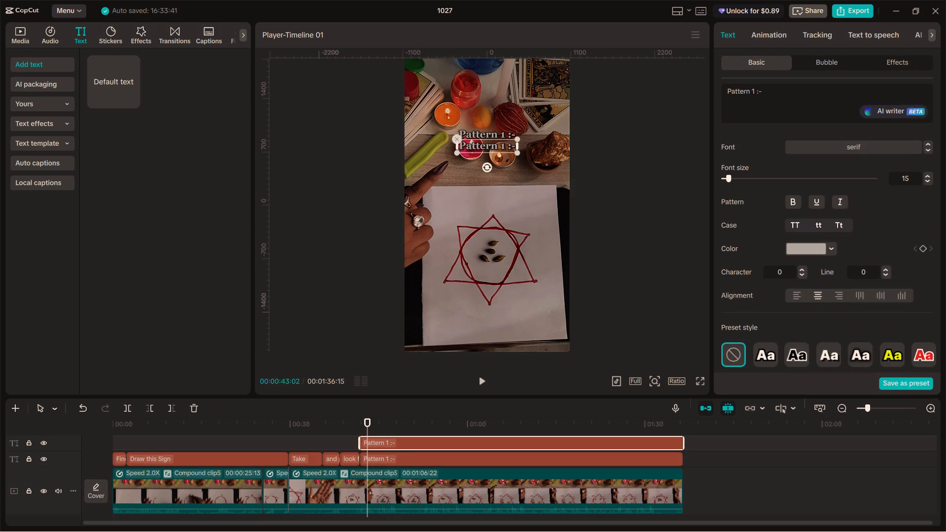
pyautogui.moveTo(770, 93); pyautogui.dragTo(698, 88)
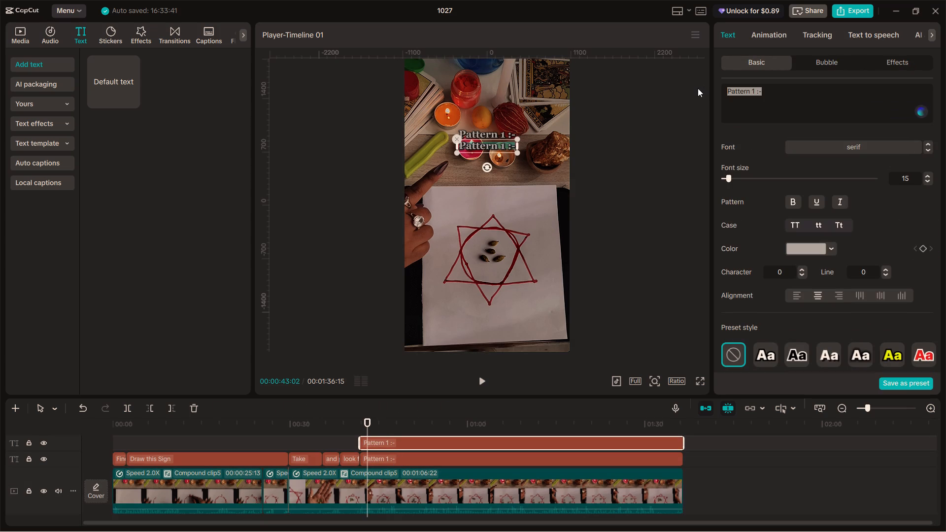
pyautogui.hotkey('shift', 'a')
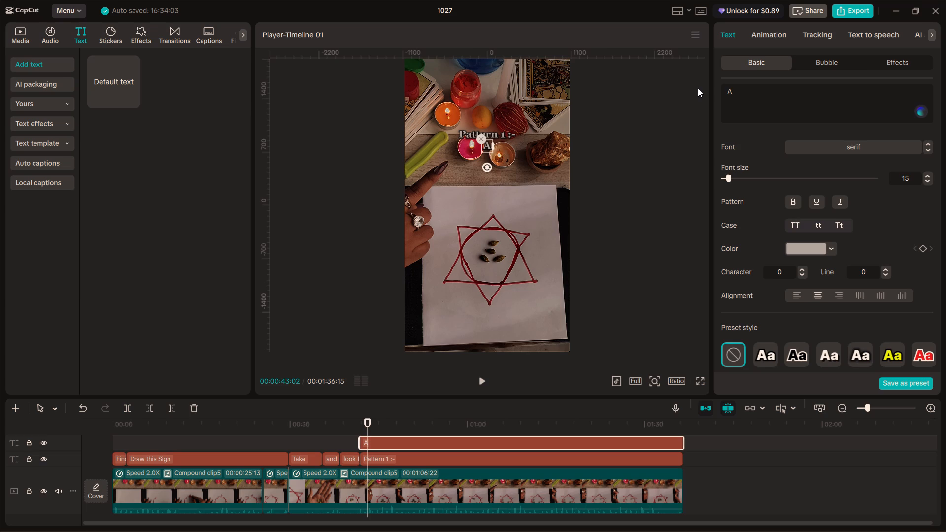
pyautogui.write('ll the')
pyautogui.press('space')
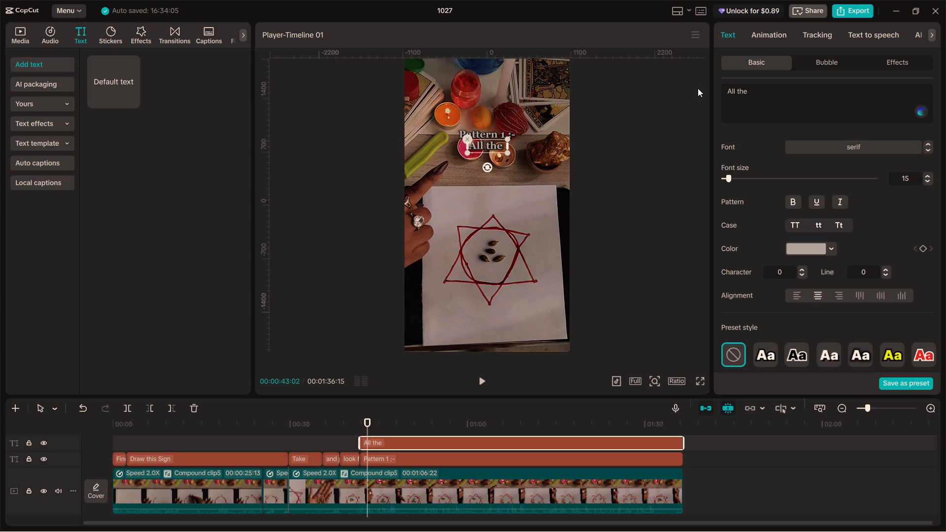
pyautogui.write('pods are')
pyautogui.press('space')
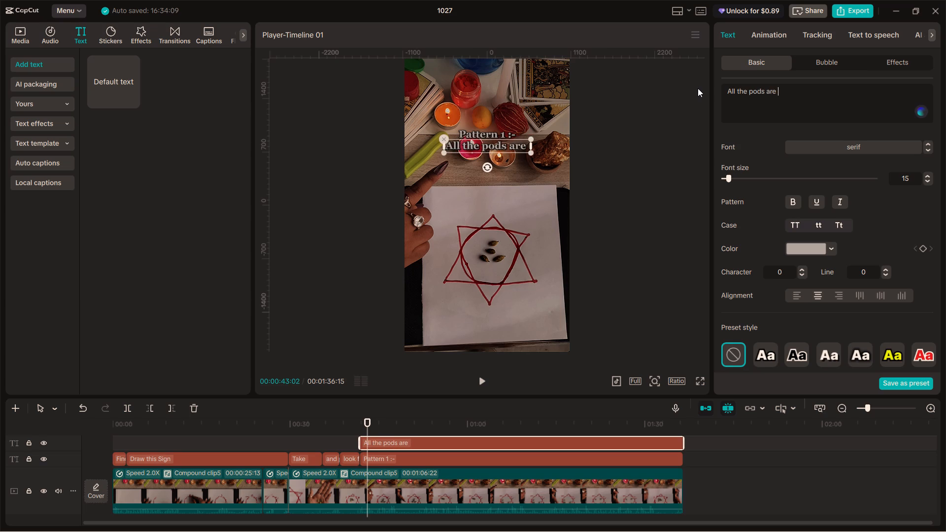
pyautogui.write('slightly sepra')
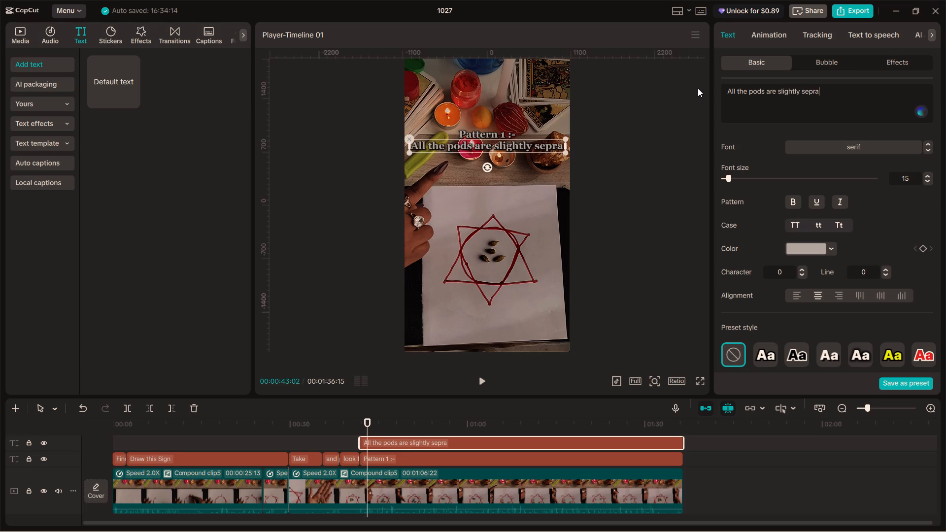
pyautogui.press('BackSpace')
pyautogui.press('BackSpace')
pyautogui.write('arated')
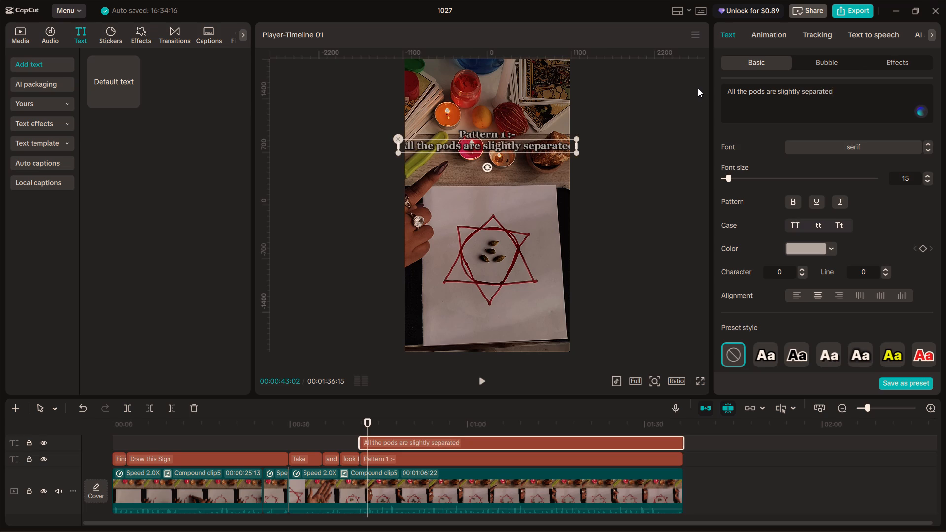
pyautogui.press('space')
pyautogui.press('BackSpace')
# Break the title's text into two lines after "All the pods are".
pyautogui.click(777, 93)
pyautogui.click(761, 92)
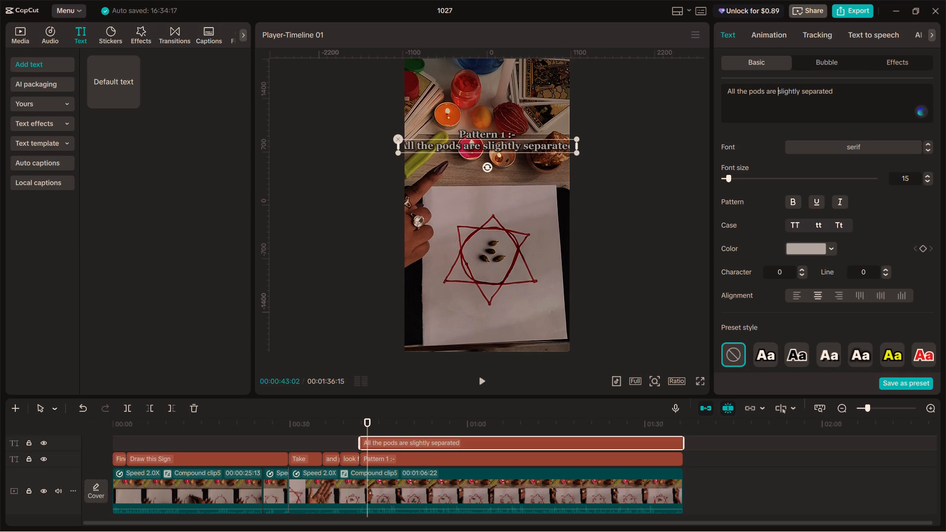
pyautogui.click(764, 95)
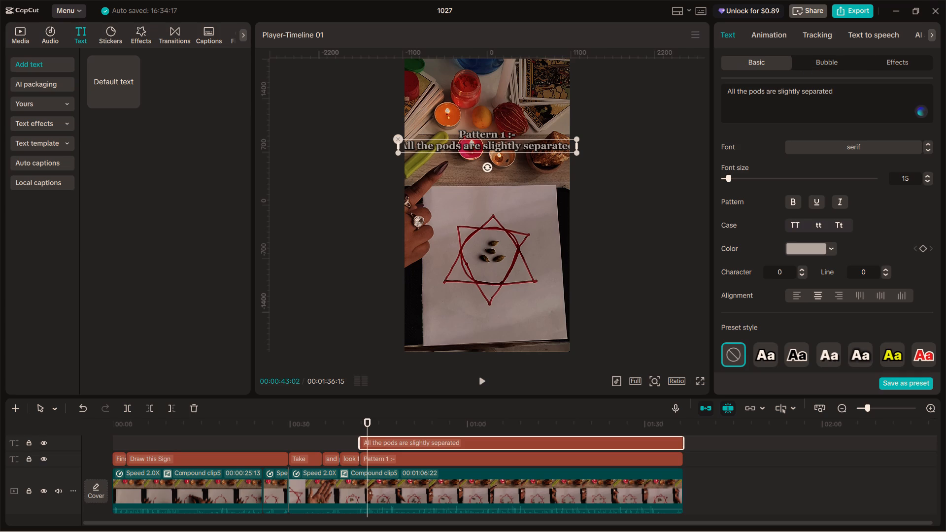
pyautogui.click(777, 90)
pyautogui.hotkey('shift', 'Return')
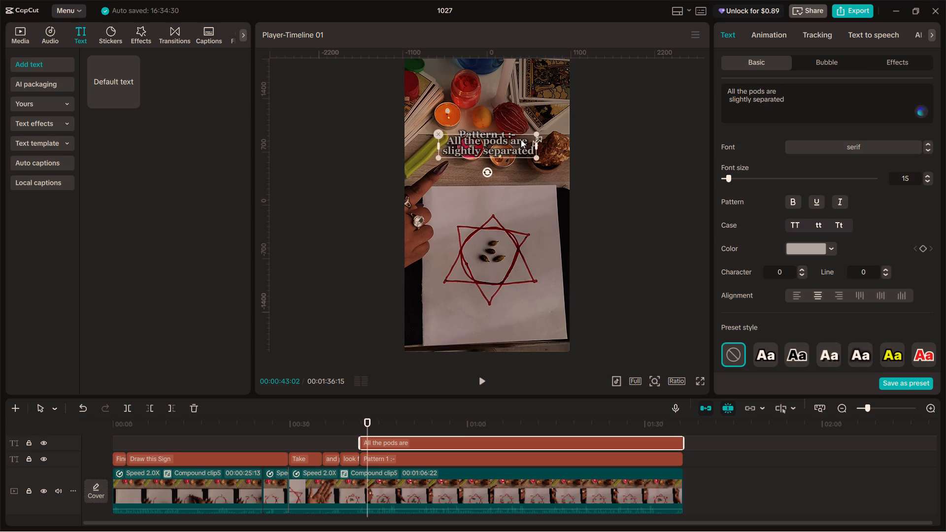
# Lower the two-line title to sit just beneath "Pattern 1 :-", slightly left of centre, checking its placement in the full-screen preview.
pyautogui.click(486, 147)
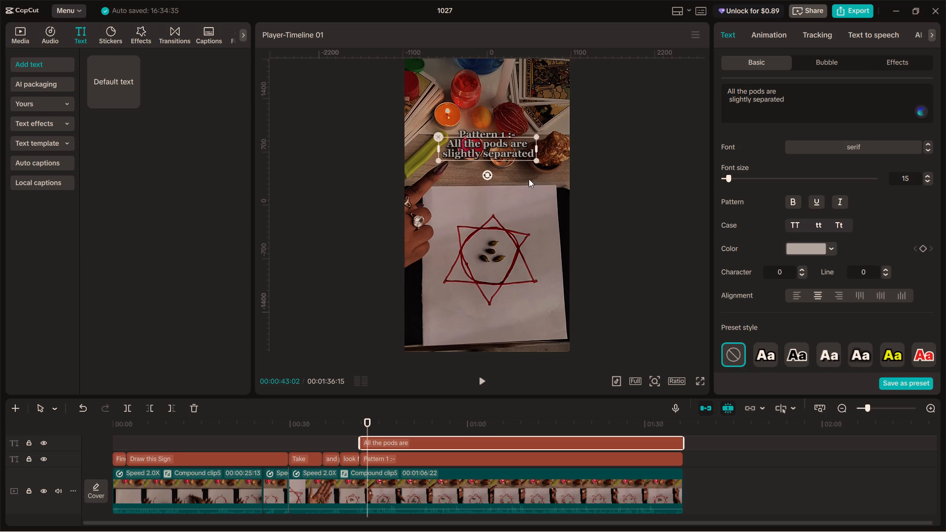
pyautogui.click(681, 331)
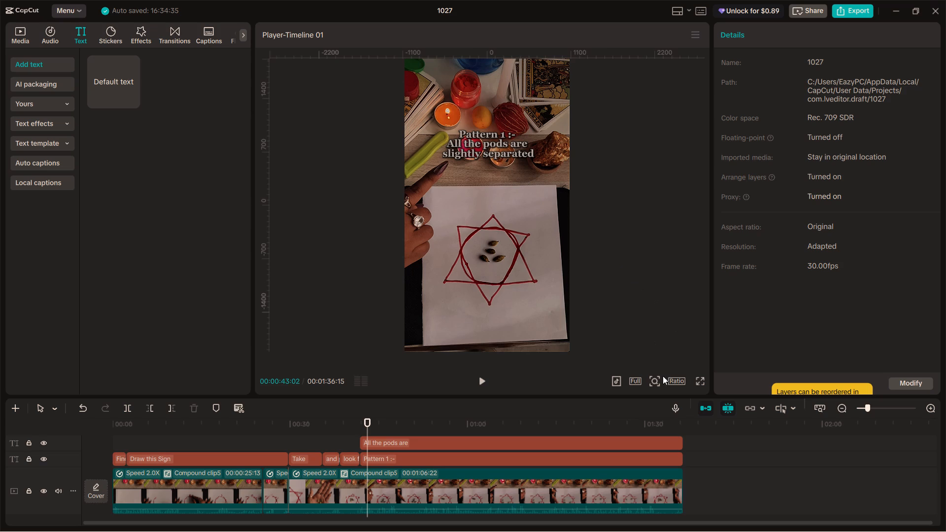
pyautogui.click(696, 380)
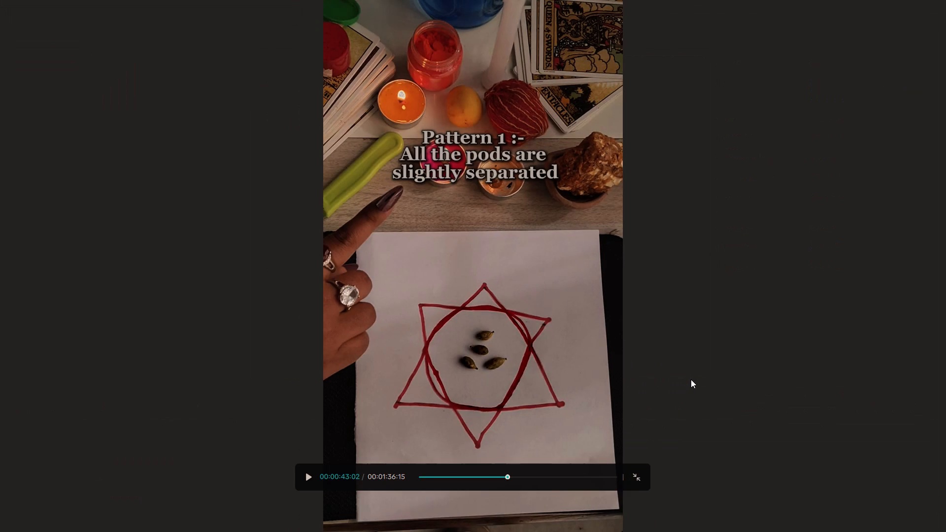
pyautogui.press('Escape')
pyautogui.click(501, 155)
pyautogui.moveTo(498, 150); pyautogui.dragTo(495, 154)
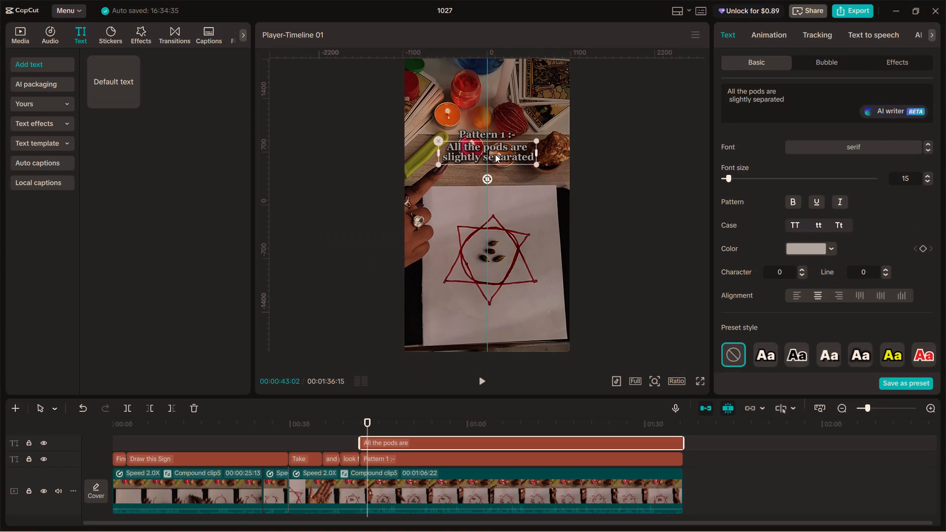
pyautogui.moveTo(495, 154); pyautogui.dragTo(492, 152)
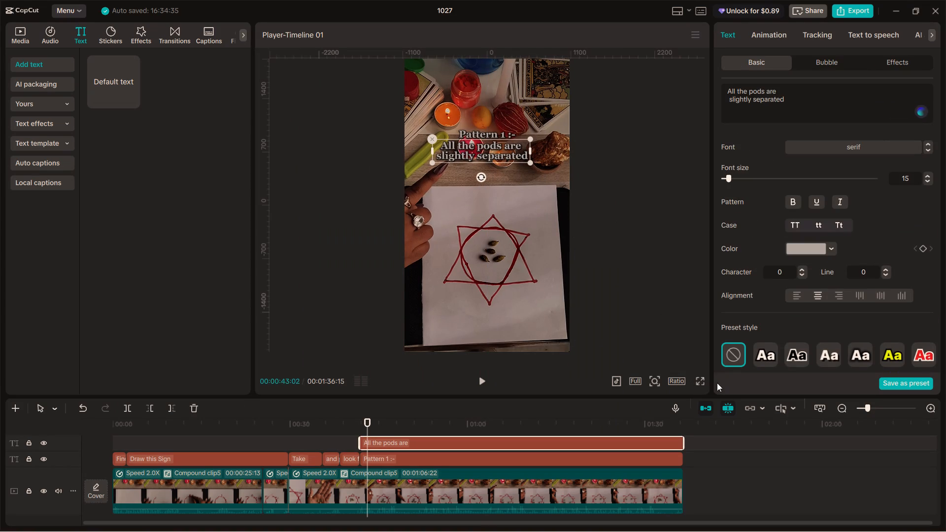
pyautogui.click(701, 379)
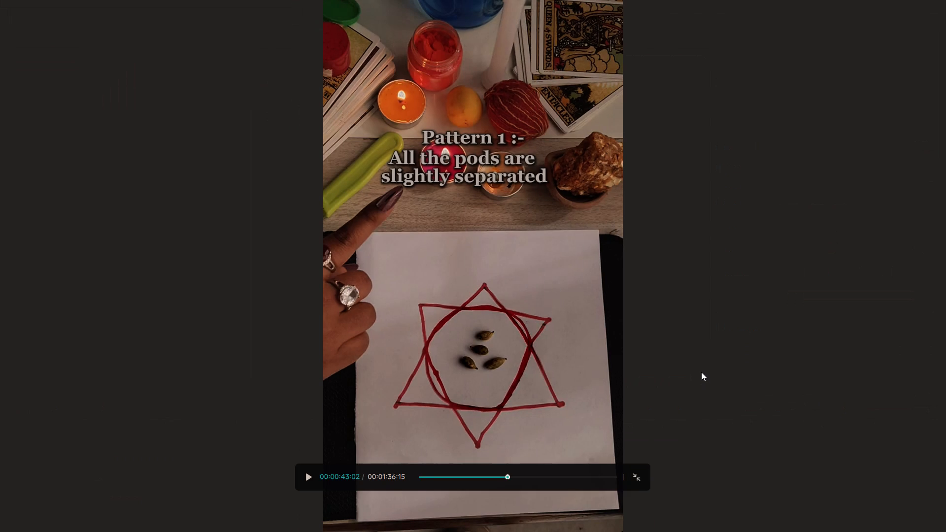
pyautogui.press('Escape')
# Play back the Pattern 1 section and place the playhead at 00:00:47:28, where the pointing hand is almost out of frame.
pyautogui.click(352, 438)
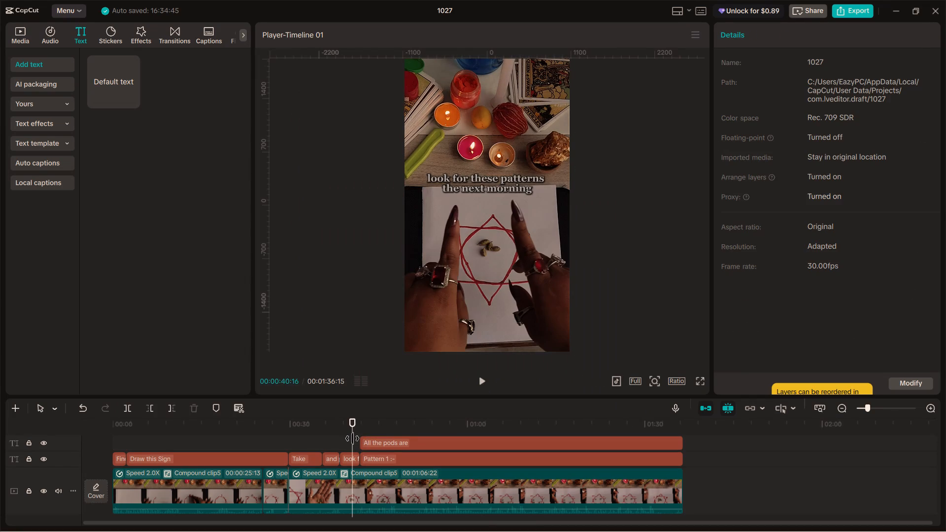
pyautogui.press('space')
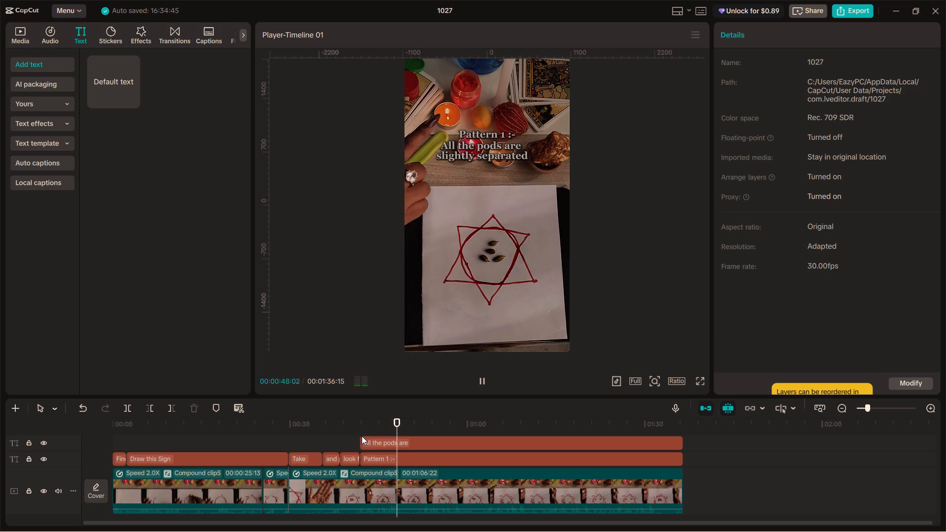
pyautogui.press('space')
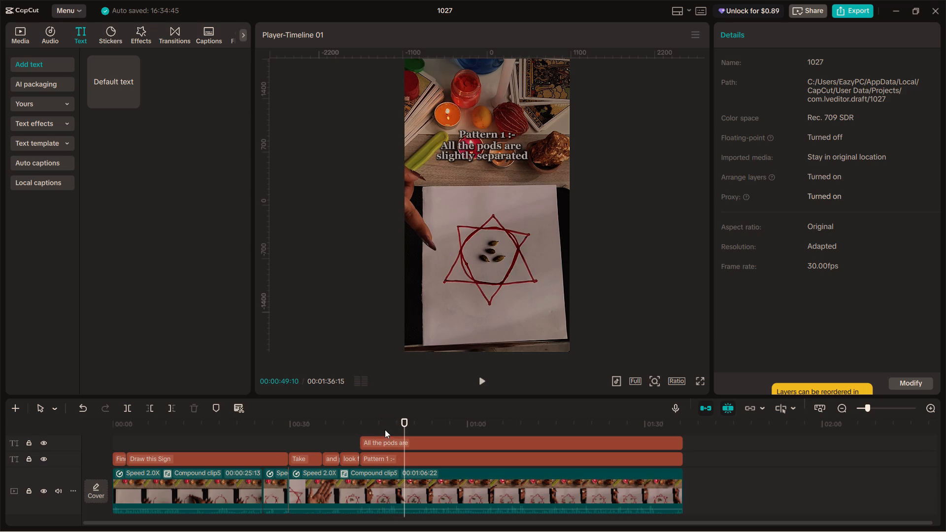
pyautogui.moveTo(402, 427); pyautogui.dragTo(391, 424)
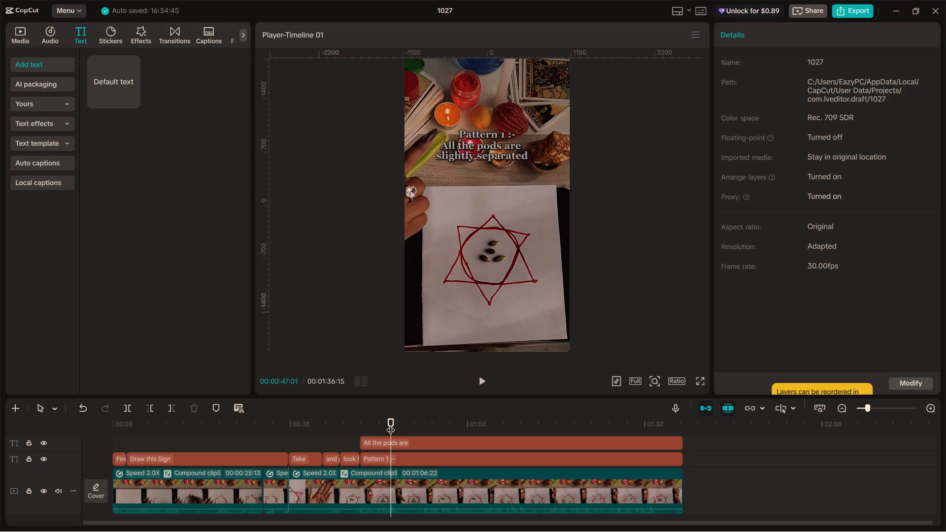
pyautogui.press('space')
pyautogui.press('space')
pyautogui.press('space')
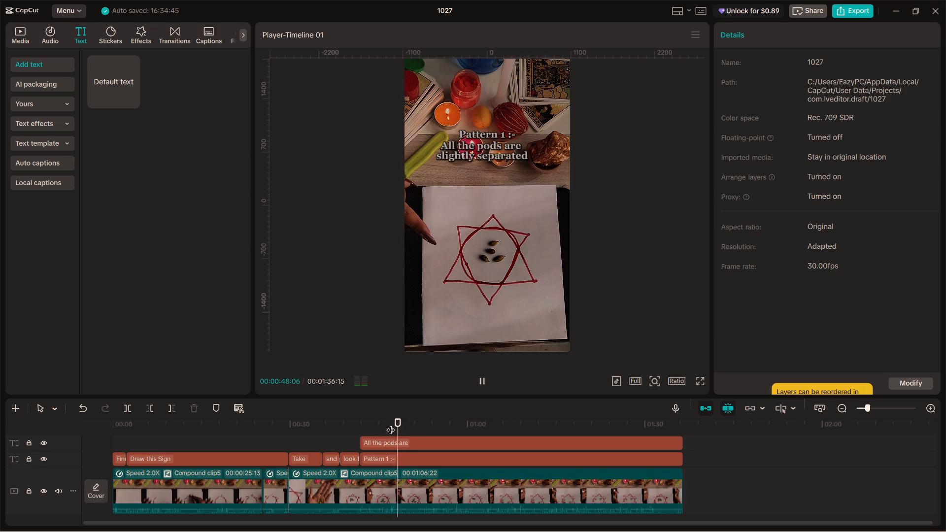
pyautogui.press('space')
pyautogui.press('Left')
pyautogui.press('Left')
pyautogui.press('Left')
pyautogui.press('Left')
pyautogui.press('Left')
pyautogui.press('Left')
pyautogui.press('Left')
pyautogui.press('Left')
pyautogui.press('Left')
pyautogui.press('Left')
pyautogui.press('Left')
pyautogui.press('Left')
pyautogui.press('Left')
pyautogui.press('Left')
pyautogui.press('Left')
pyautogui.press('Left')
pyautogui.press('Left')
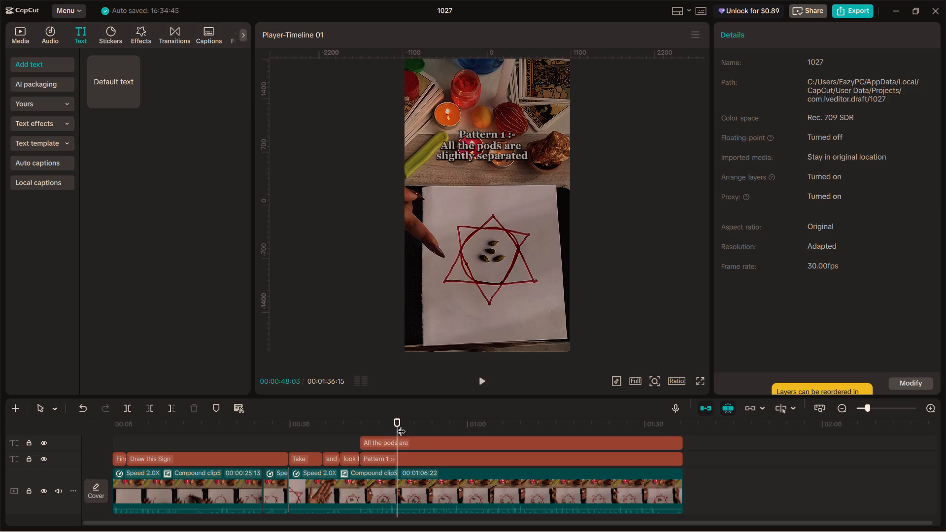
pyautogui.press('Right')
pyautogui.press('Right')
pyautogui.press('Right')
pyautogui.press('Right')
pyautogui.press('Right')
pyautogui.press('Right')
pyautogui.press('Right')
pyautogui.press('Right')
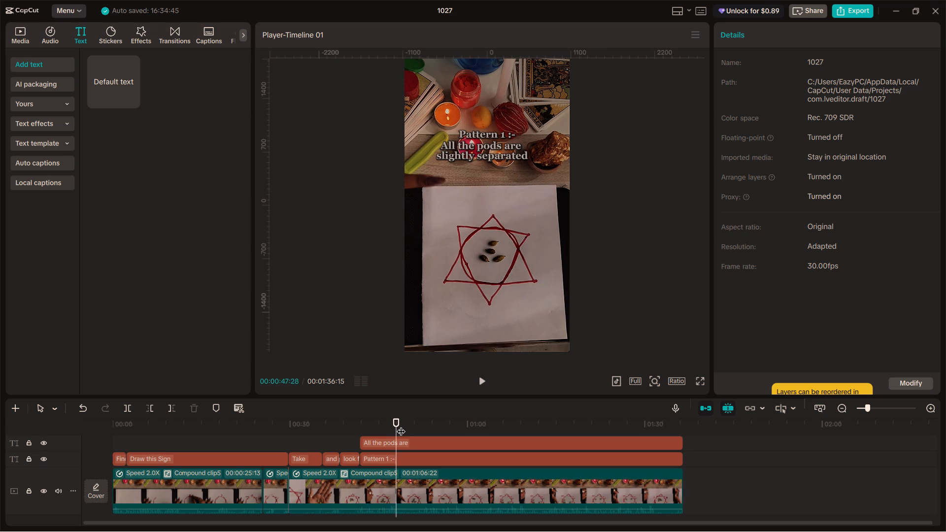
pyautogui.press('Left')
pyautogui.press('Left')
pyautogui.press('Right')
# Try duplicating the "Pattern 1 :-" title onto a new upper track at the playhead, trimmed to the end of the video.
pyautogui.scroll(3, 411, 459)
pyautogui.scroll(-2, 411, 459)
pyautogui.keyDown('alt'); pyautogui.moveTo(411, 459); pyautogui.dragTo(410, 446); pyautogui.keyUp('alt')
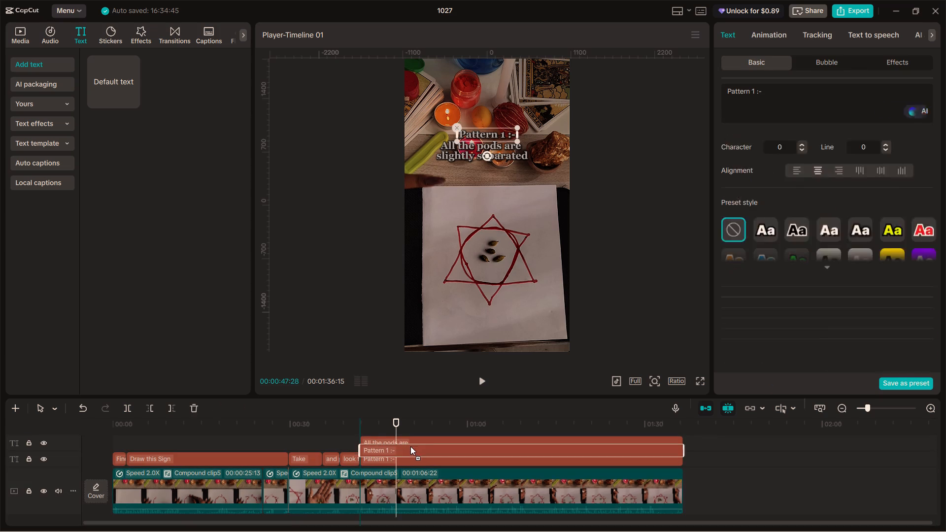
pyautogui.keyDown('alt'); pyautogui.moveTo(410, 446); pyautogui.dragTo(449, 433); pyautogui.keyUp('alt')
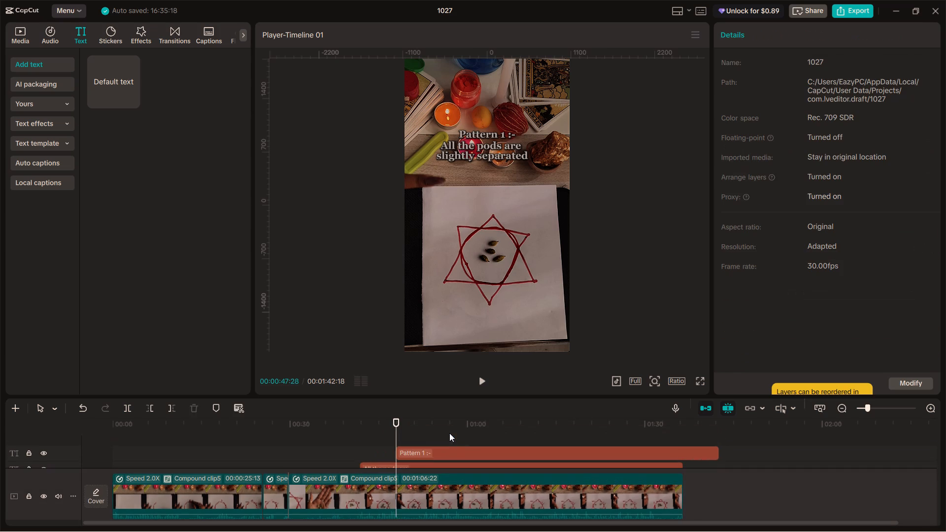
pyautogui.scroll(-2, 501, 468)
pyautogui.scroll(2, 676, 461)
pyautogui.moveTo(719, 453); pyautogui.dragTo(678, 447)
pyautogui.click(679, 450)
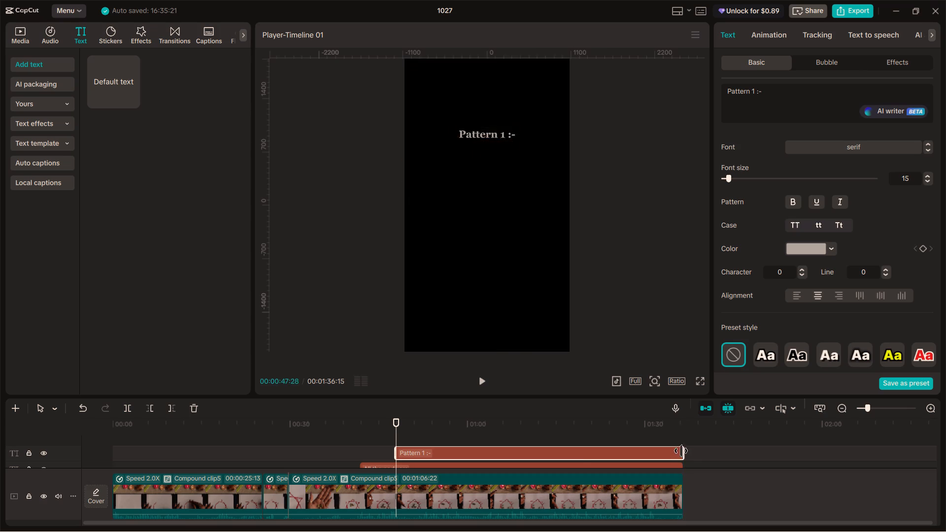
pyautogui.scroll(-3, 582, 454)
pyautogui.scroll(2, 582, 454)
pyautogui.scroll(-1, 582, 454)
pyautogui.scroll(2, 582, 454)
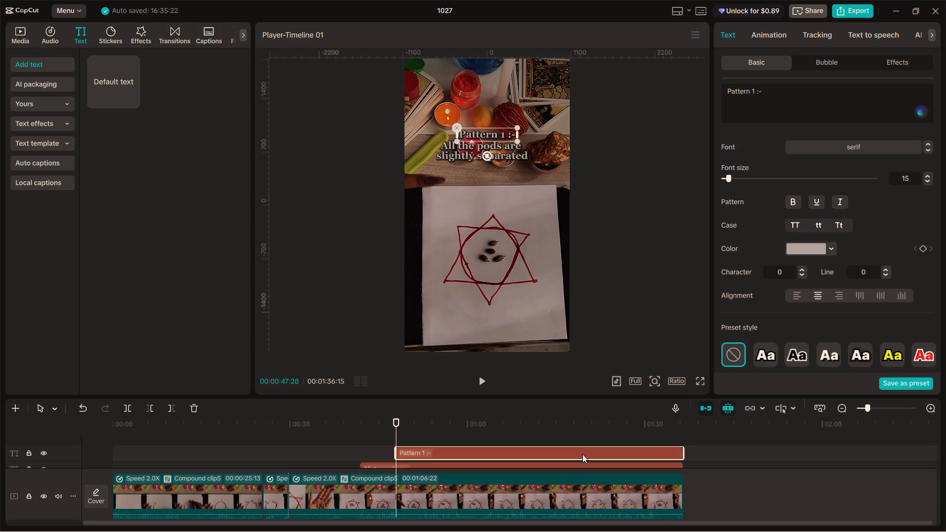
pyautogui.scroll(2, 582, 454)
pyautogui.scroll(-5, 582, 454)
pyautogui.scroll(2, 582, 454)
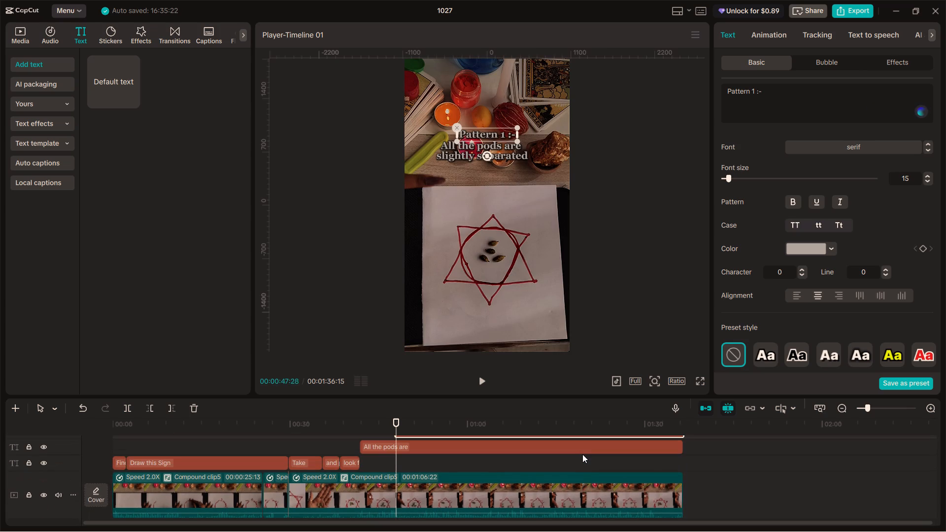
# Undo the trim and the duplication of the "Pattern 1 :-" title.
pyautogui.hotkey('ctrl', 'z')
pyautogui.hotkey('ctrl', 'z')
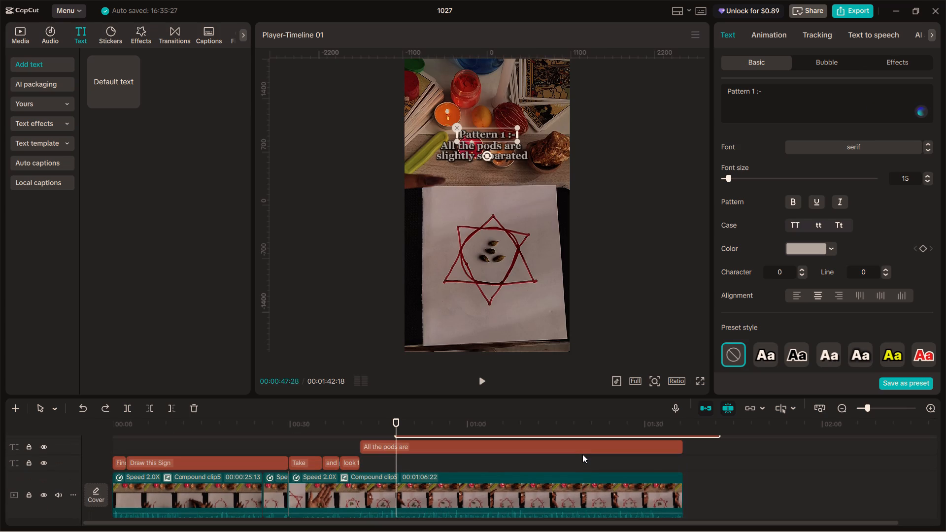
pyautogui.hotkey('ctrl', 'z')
# Enlarge the timeline area so both title tracks fit with room for another above.
pyautogui.scroll(1, 582, 454)
pyautogui.scroll(-1, 582, 454)
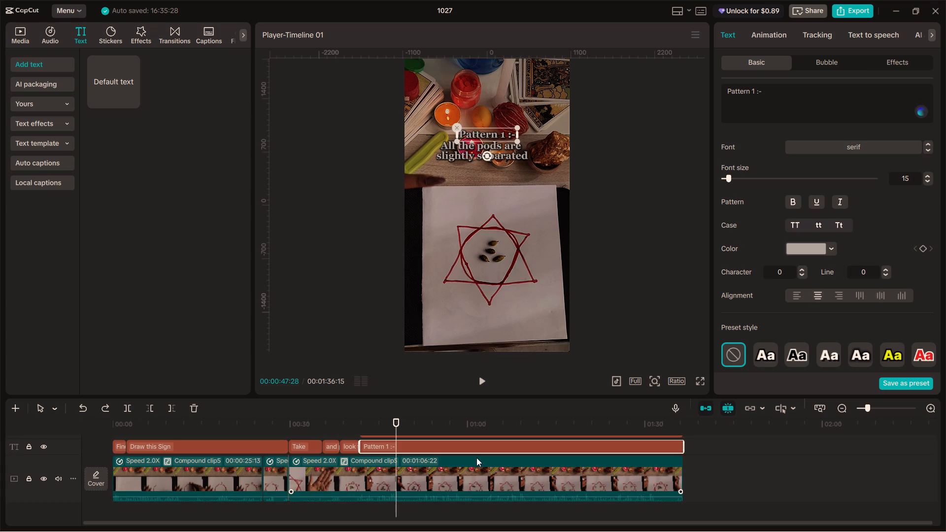
pyautogui.scroll(2, 476, 458)
pyautogui.scroll(-1, 452, 466)
pyautogui.moveTo(476, 399); pyautogui.dragTo(477, 350)
pyautogui.moveTo(459, 398); pyautogui.dragTo(477, 332)
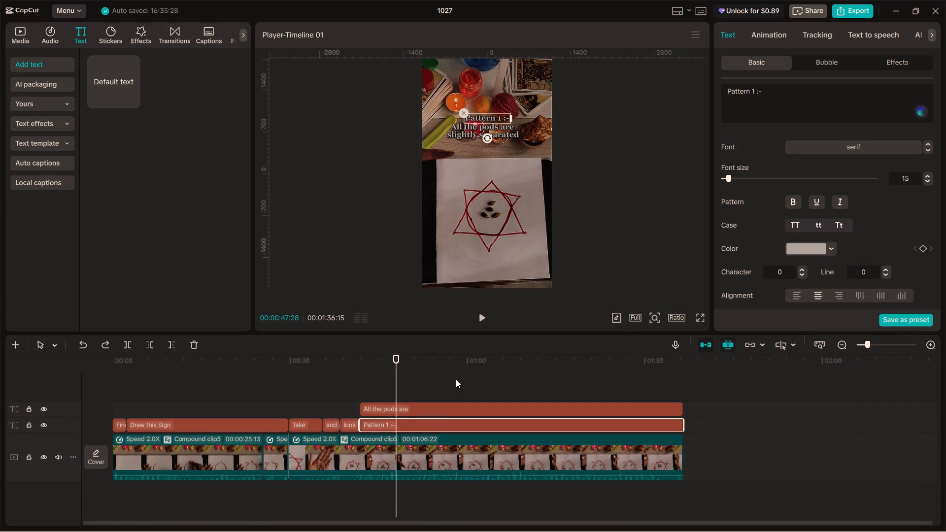
# Duplicate the "Pattern 1 :-" title onto a new upper track starting at 00:00:47:28 and trim its end to about the video's end.
pyautogui.keyDown('alt'); pyautogui.moveTo(423, 429); pyautogui.dragTo(458, 398); pyautogui.keyUp('alt')
pyautogui.click(672, 413)
pyautogui.moveTo(717, 411); pyautogui.dragTo(692, 402)
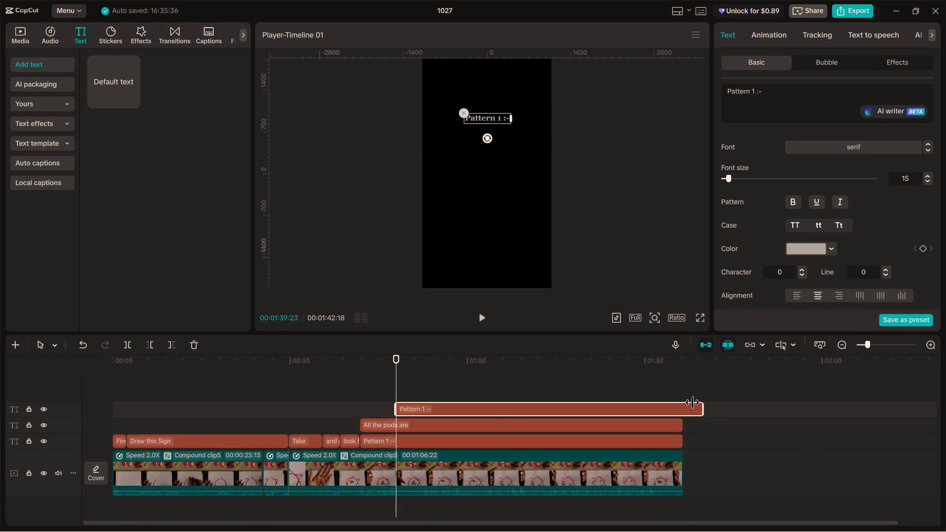
pyautogui.moveTo(692, 402); pyautogui.dragTo(677, 403)
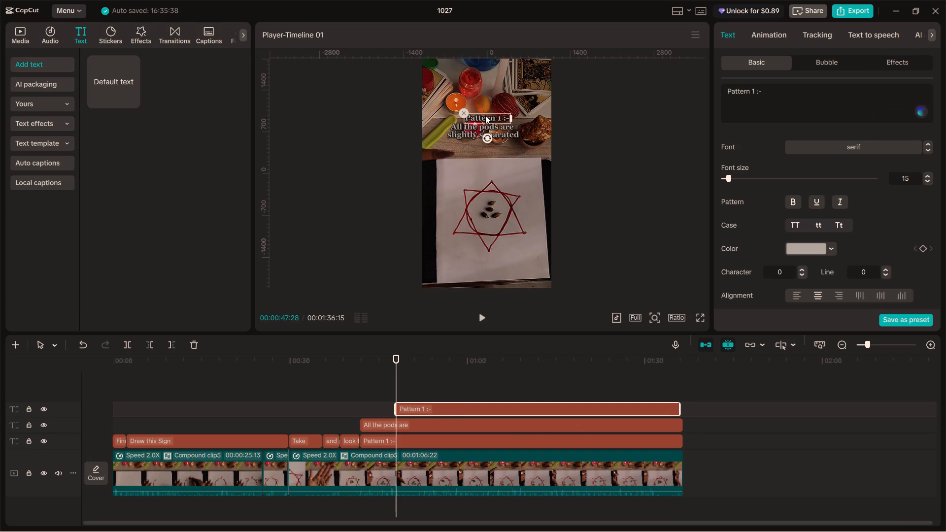
# Move the duplicated "Pattern 1 :-" title down the frame, horizontally centred over the lower part of the star drawing.
pyautogui.moveTo(485, 115); pyautogui.dragTo(487, 193)
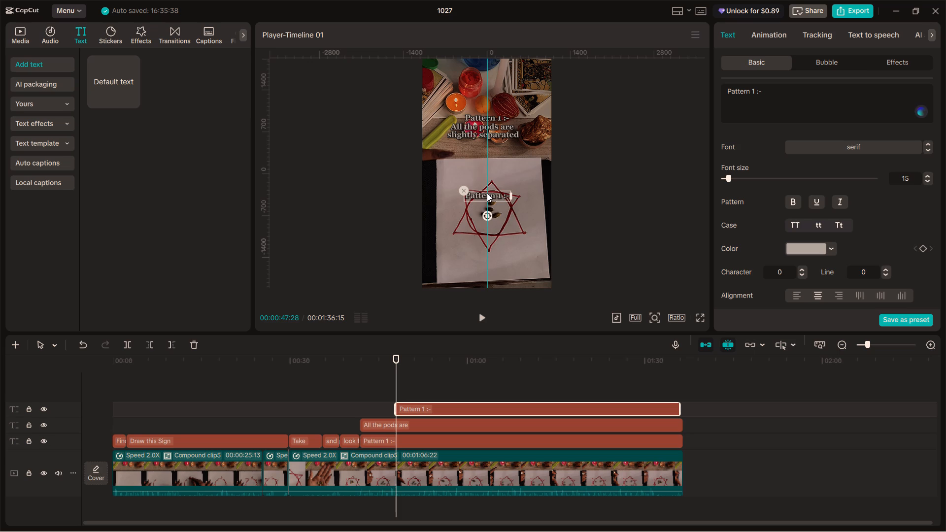
pyautogui.moveTo(487, 193); pyautogui.dragTo(484, 213)
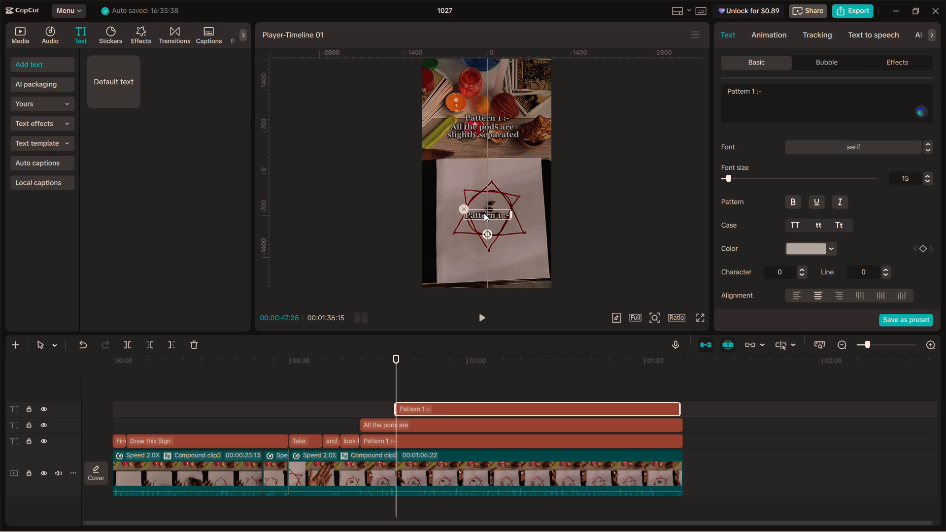
pyautogui.moveTo(484, 213); pyautogui.dragTo(483, 237)
# Select the entire text of the duplicated "Pattern 1 :-" title for editing.
pyautogui.moveTo(779, 93); pyautogui.dragTo(693, 87)
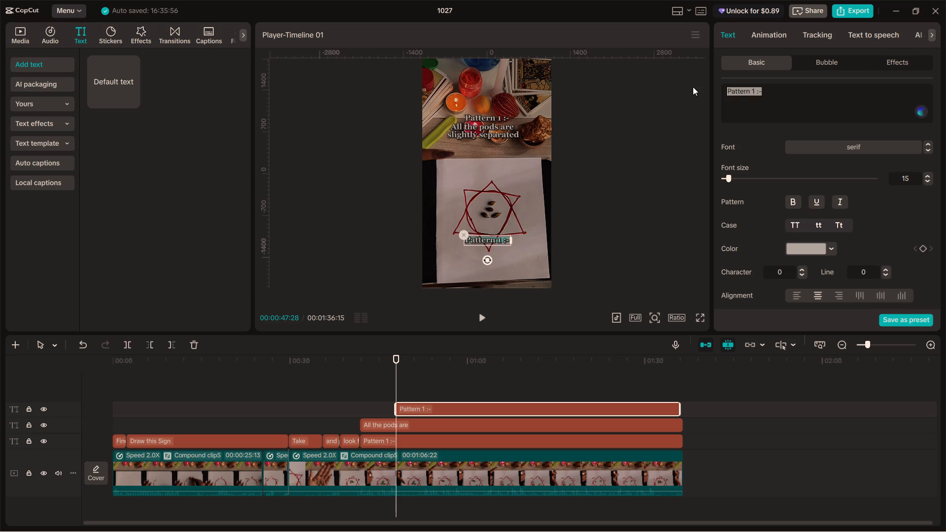
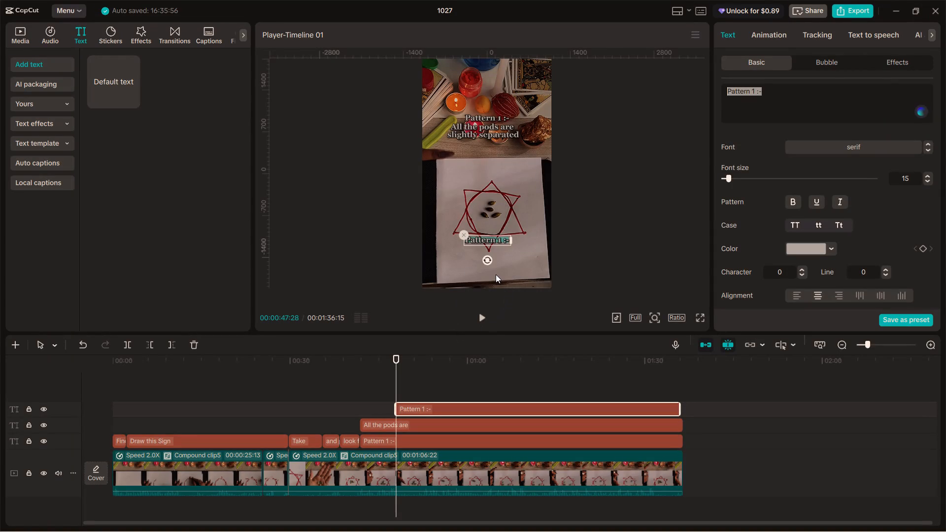
# Review the Pattern 1 footage in short stretches, from just before the lower duplicated title starts to about 00:00:51:24.
pyautogui.moveTo(395, 375); pyautogui.dragTo(395, 376)
pyautogui.moveTo(395, 376); pyautogui.dragTo(389, 378)
pyautogui.press('space')
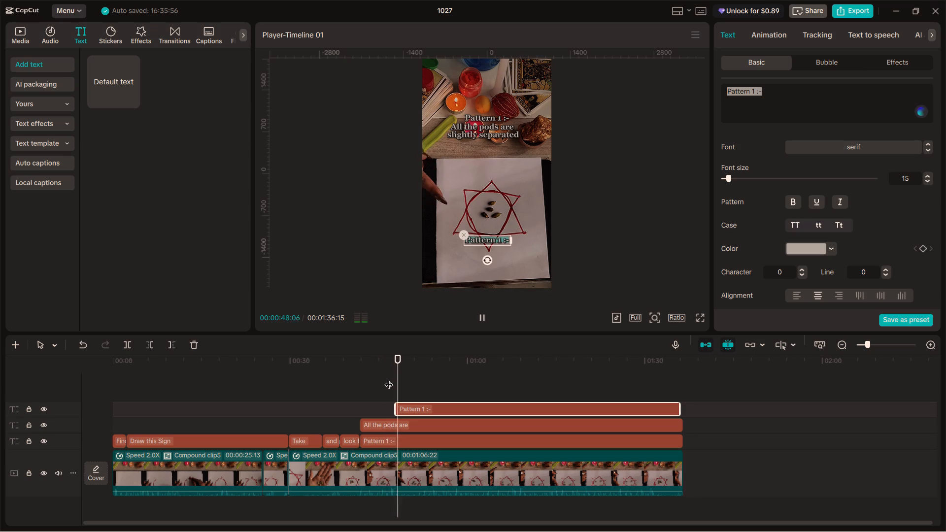
pyautogui.press('space')
pyautogui.moveTo(398, 388); pyautogui.dragTo(387, 386)
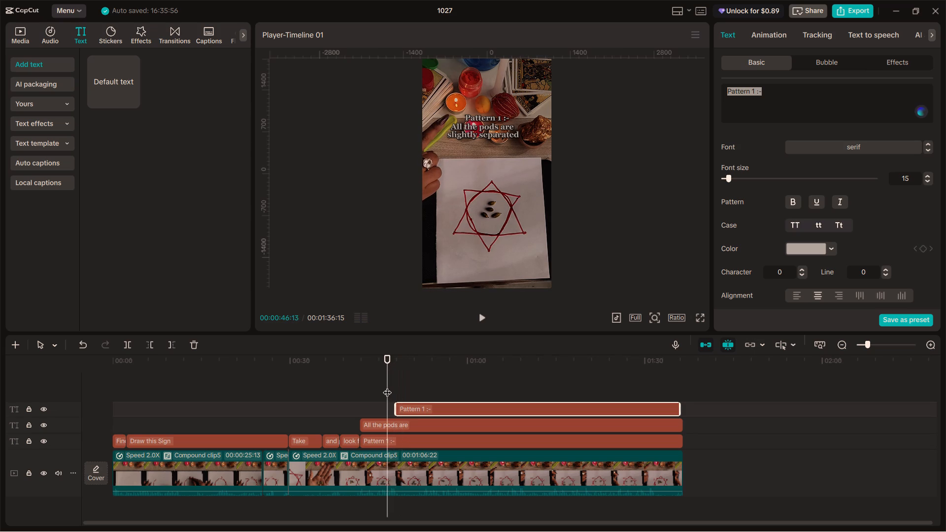
pyautogui.press('space')
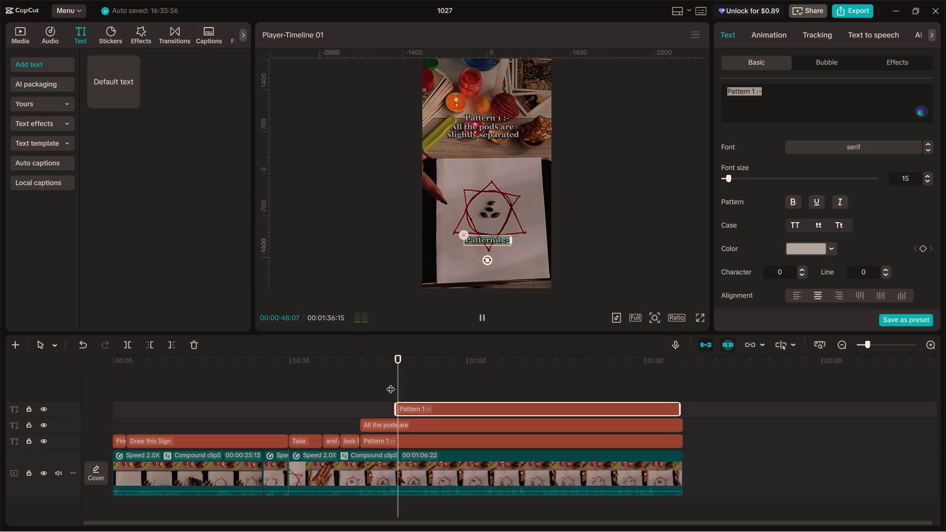
pyautogui.press('space')
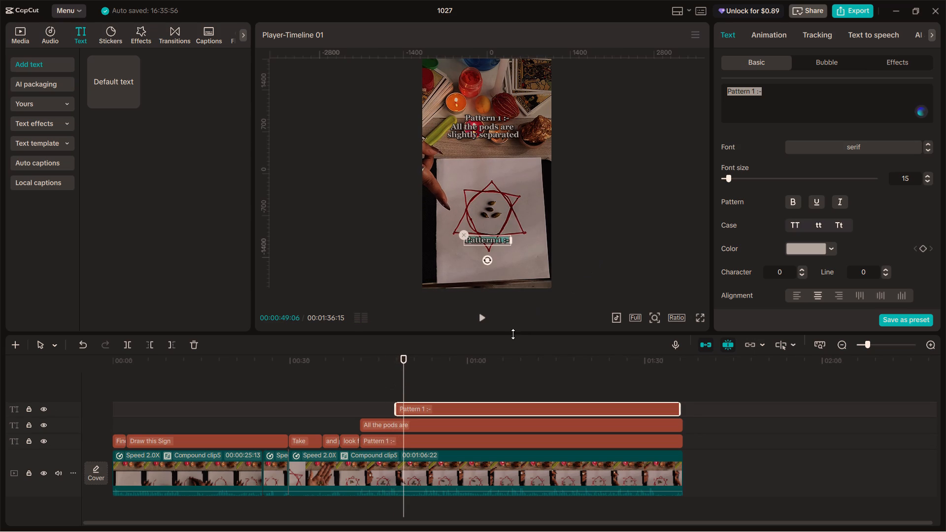
pyautogui.press('space')
pyautogui.press('space')
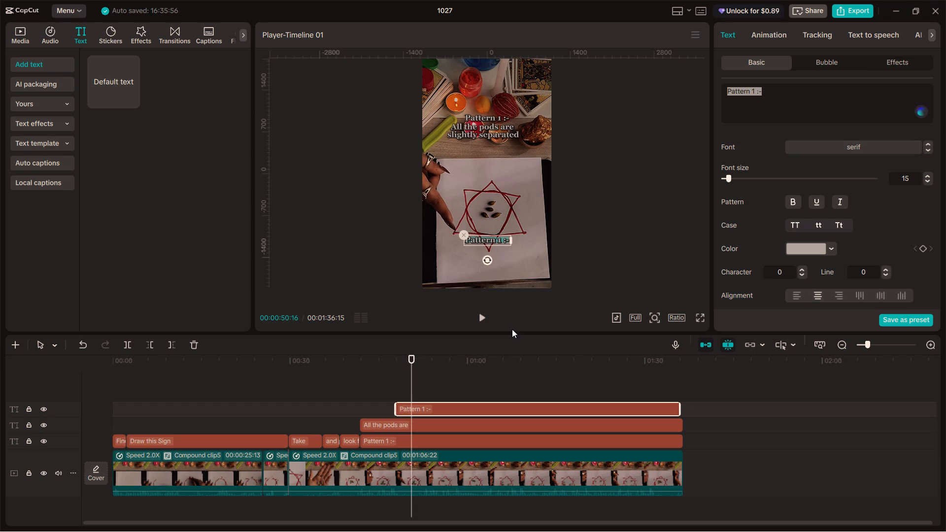
pyautogui.press('space')
pyautogui.press('space')
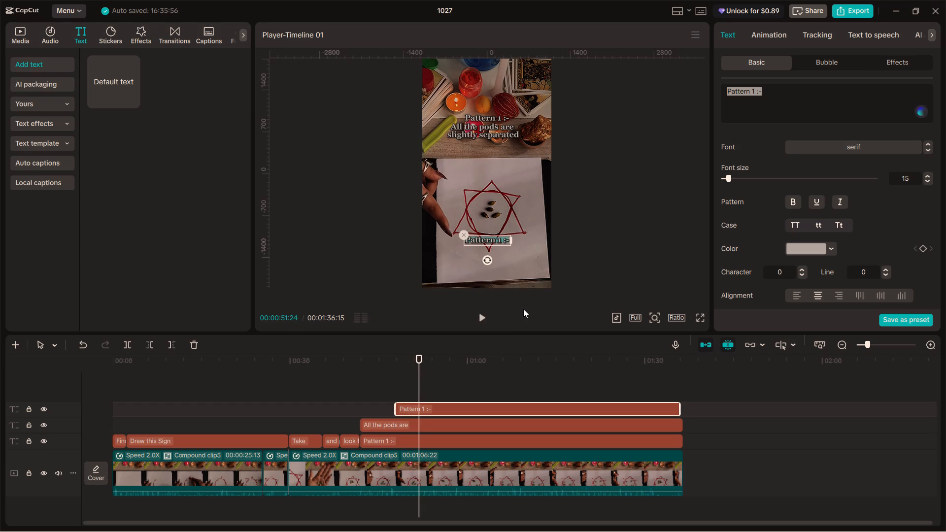
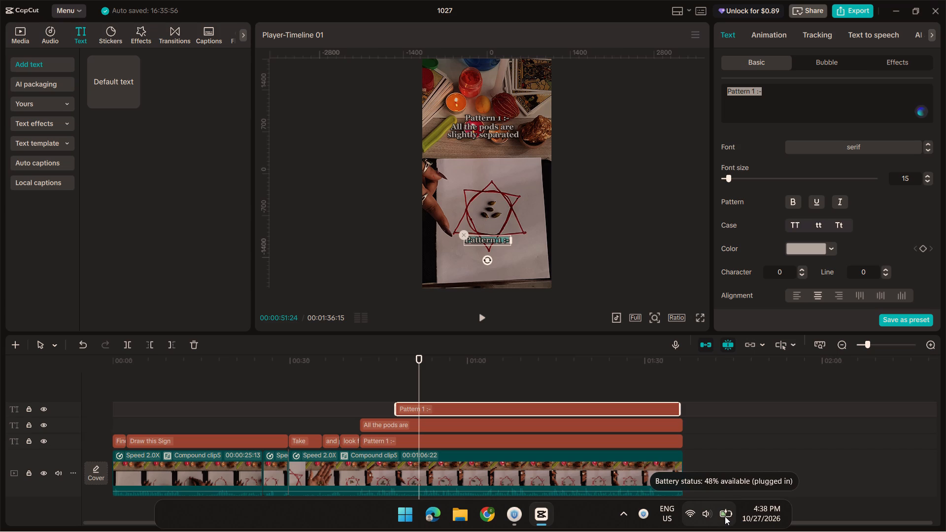
# Extend the end of the lower duplicated "Pattern 1 :-" title to the end of the video at 00:01:36:15.
pyautogui.click(790, 419)
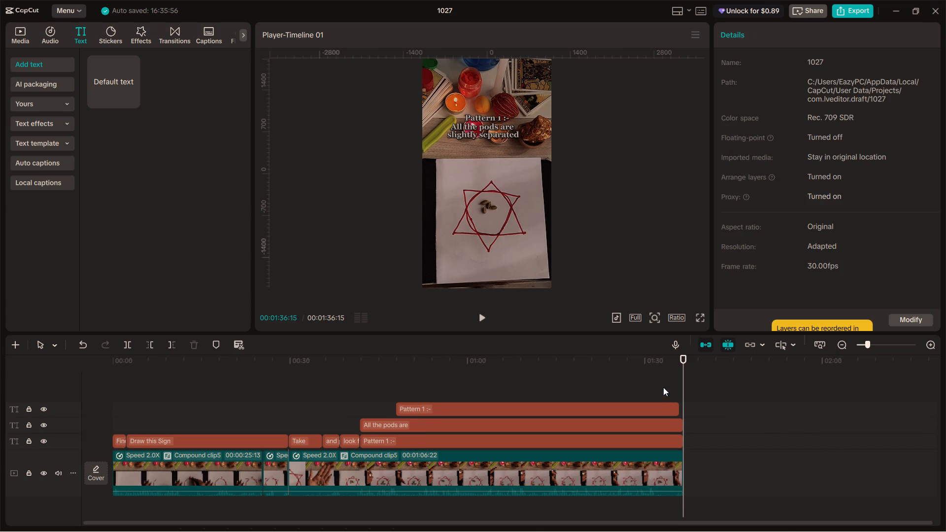
pyautogui.click(663, 387)
pyautogui.click(672, 407)
pyautogui.click(680, 411)
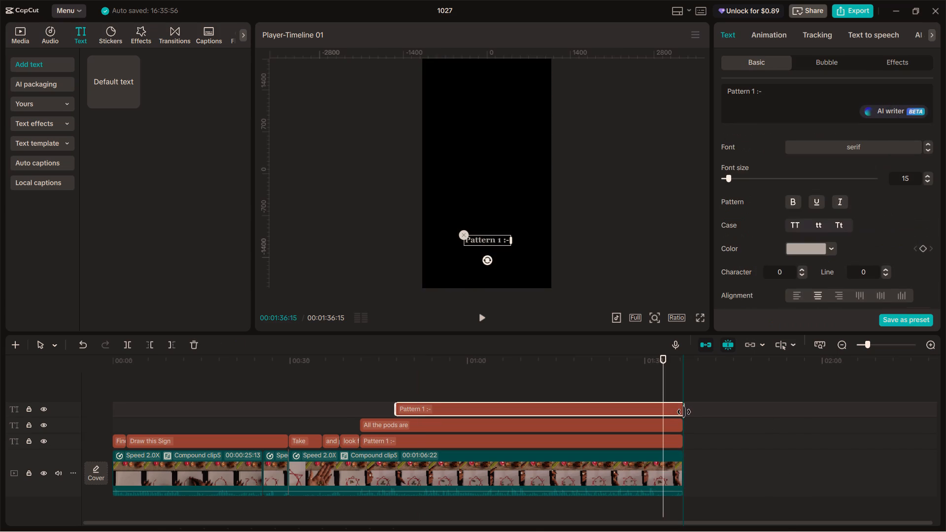
pyautogui.click(724, 395)
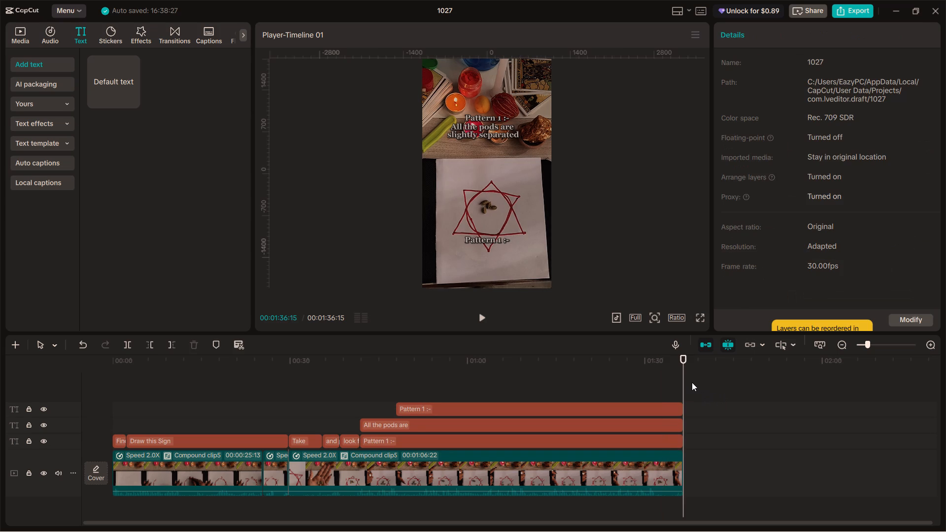
pyautogui.press('Escape')
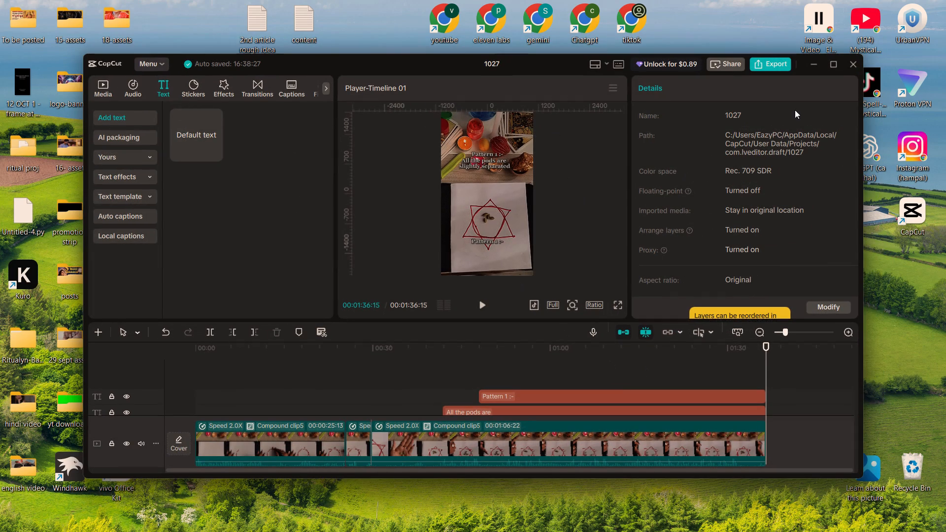
pyautogui.click(834, 65)
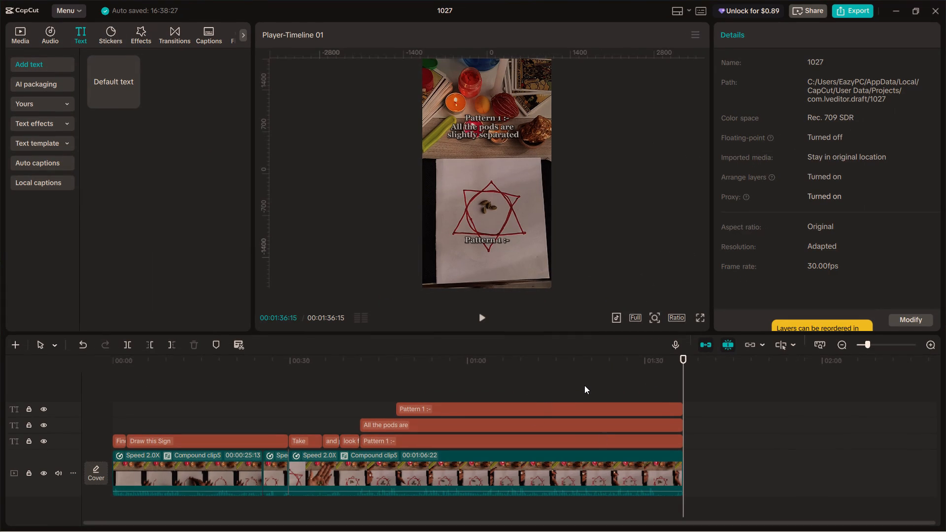
# Switch to the Mystical Castings YouTube channel in Chrome and play its long-form video about three love rituals.
pyautogui.click(894, 13)
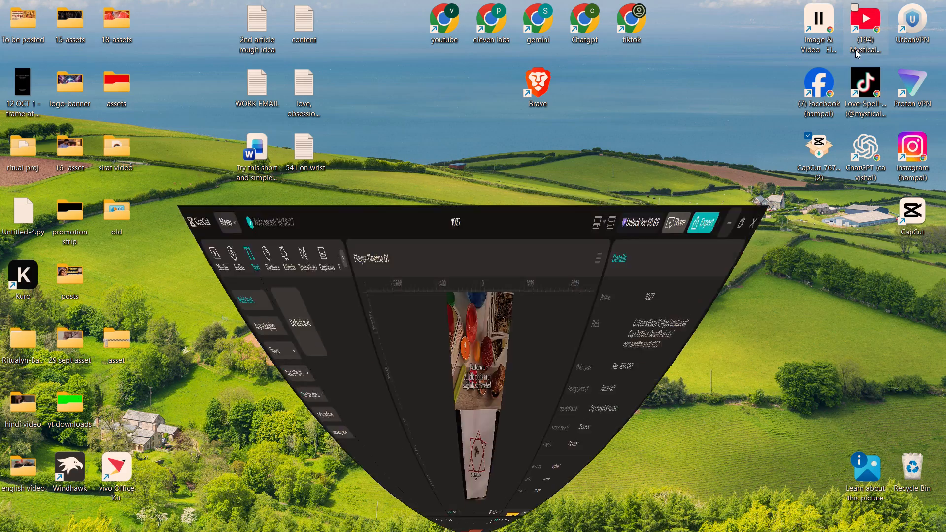
pyautogui.click(739, 138)
pyautogui.doubleClick(876, 30)
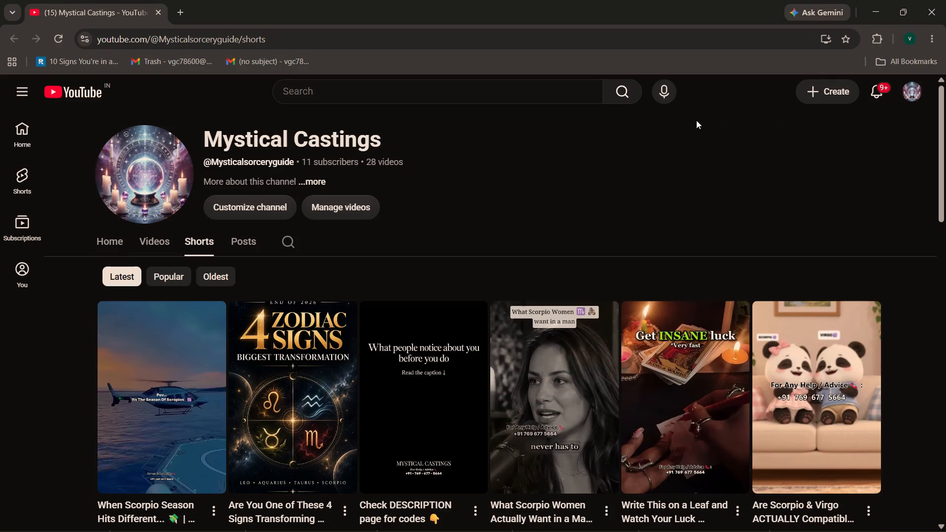
pyautogui.click(161, 248)
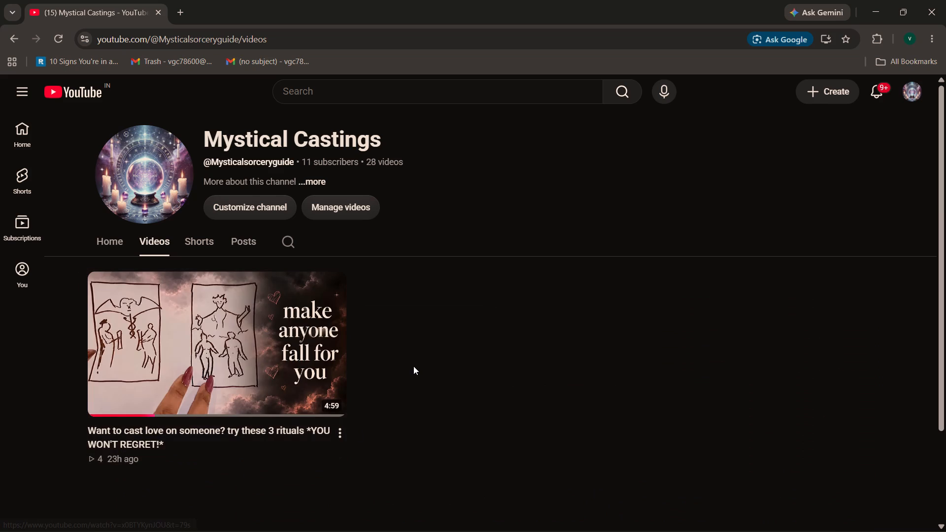
pyautogui.click(240, 377)
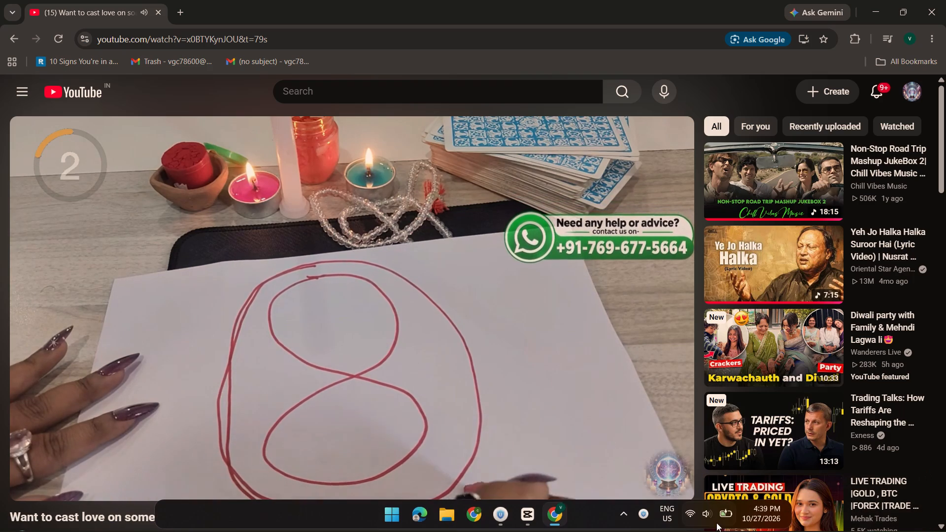
# Raise the system volume to slightly above half.
pyautogui.click(706, 511)
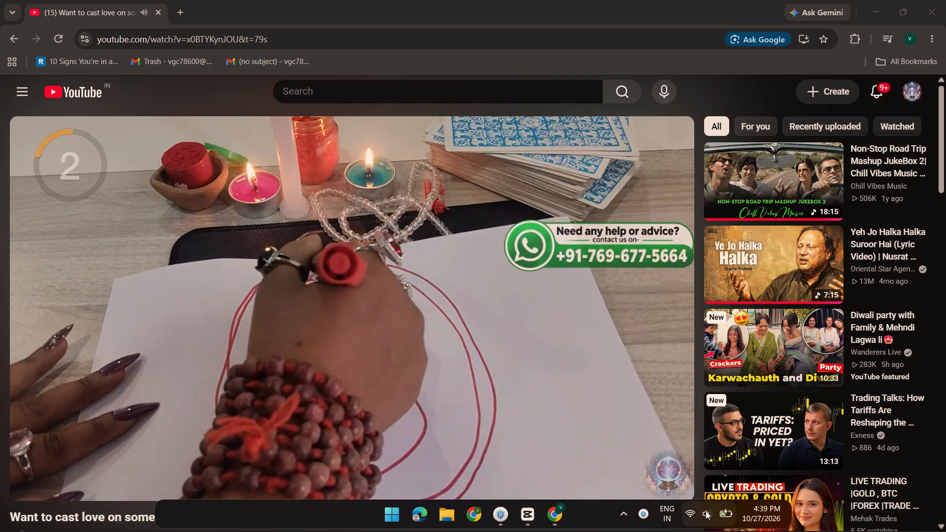
pyautogui.click(783, 444)
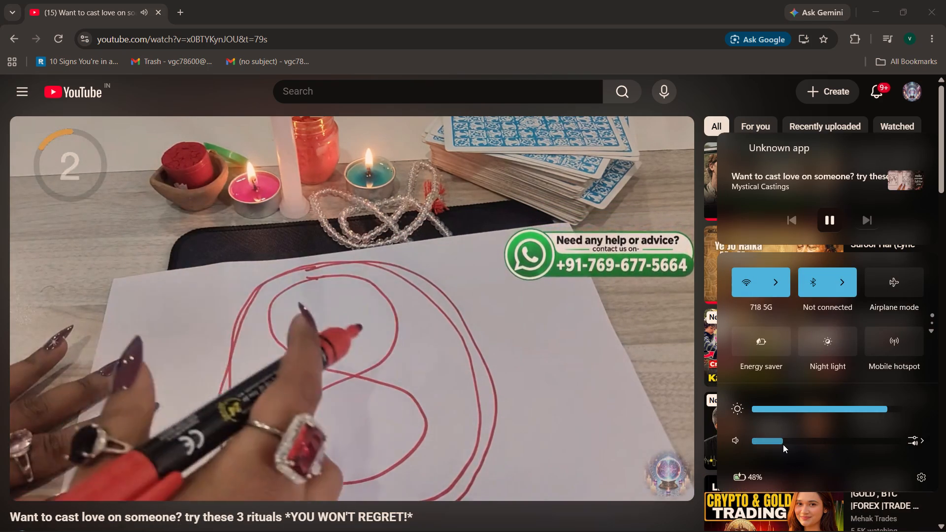
pyautogui.moveTo(783, 445); pyautogui.dragTo(820, 449)
pyautogui.moveTo(815, 443); pyautogui.dragTo(782, 429)
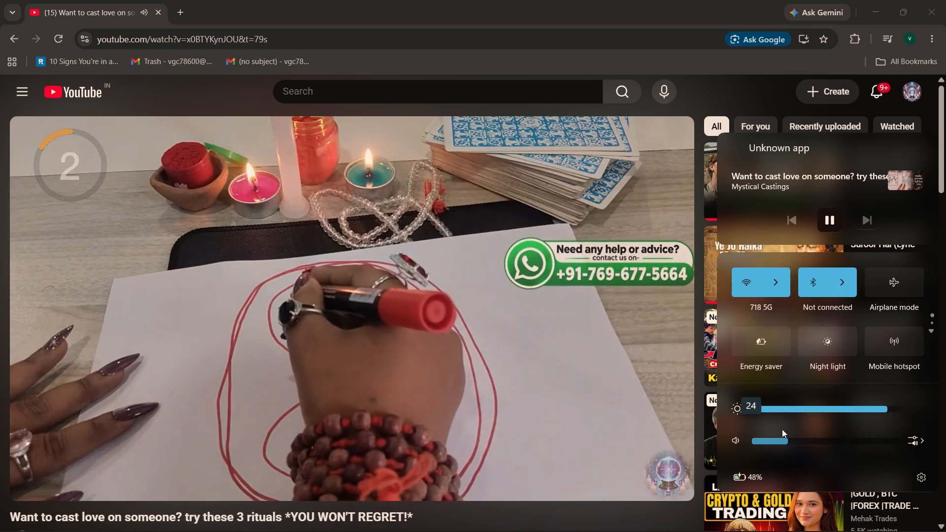
pyautogui.moveTo(782, 429); pyautogui.dragTo(833, 455)
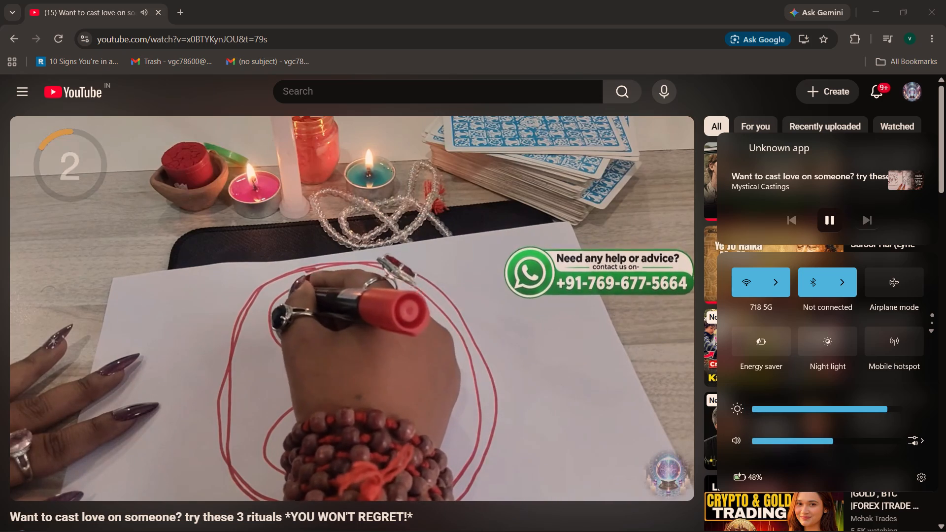
# Return to the channel's video list and play the three love rituals video from its beginning.
pyautogui.click(7, 38)
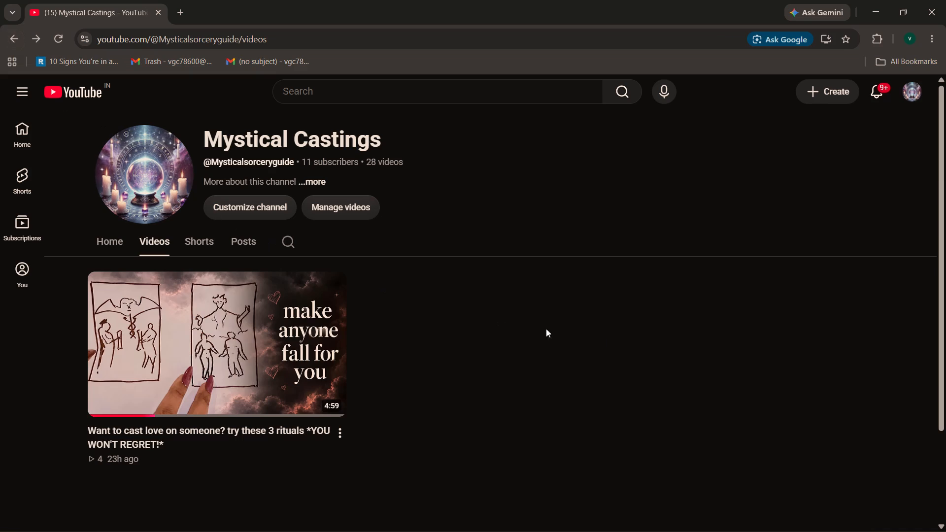
pyautogui.click(140, 441)
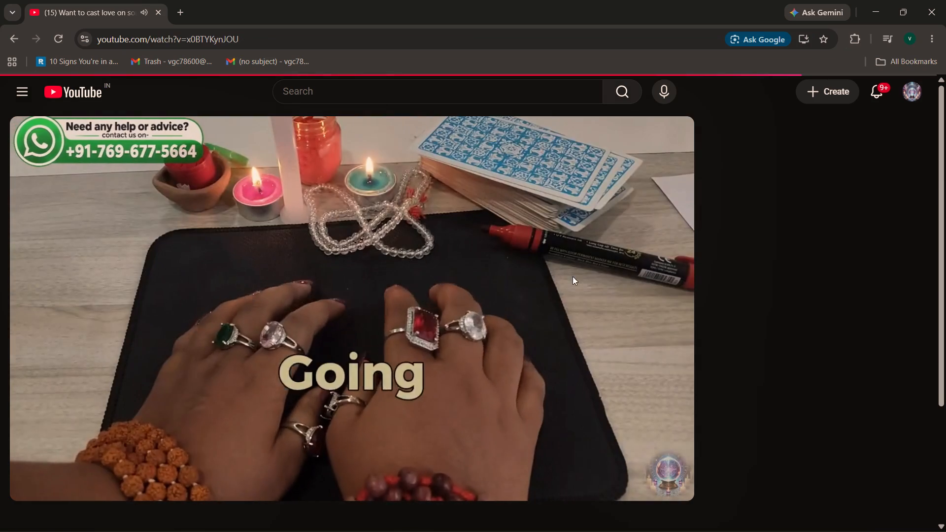